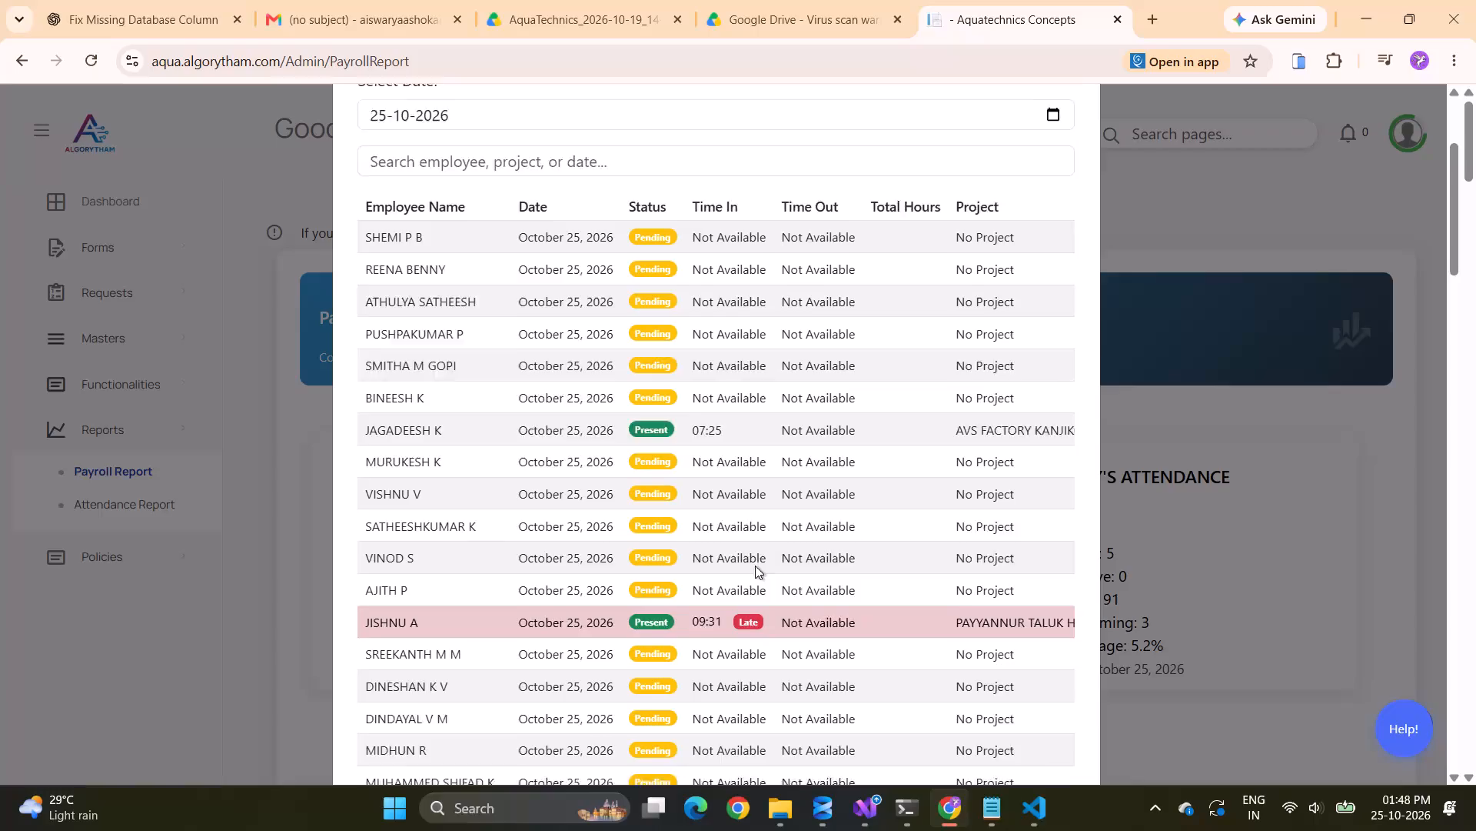
# Look through the daily attendance list for 25-10-2026, checking each employee's status, time in and project, and close it.
pyautogui.scroll(-1, 755, 566)
pyautogui.scroll(1, 755, 566)
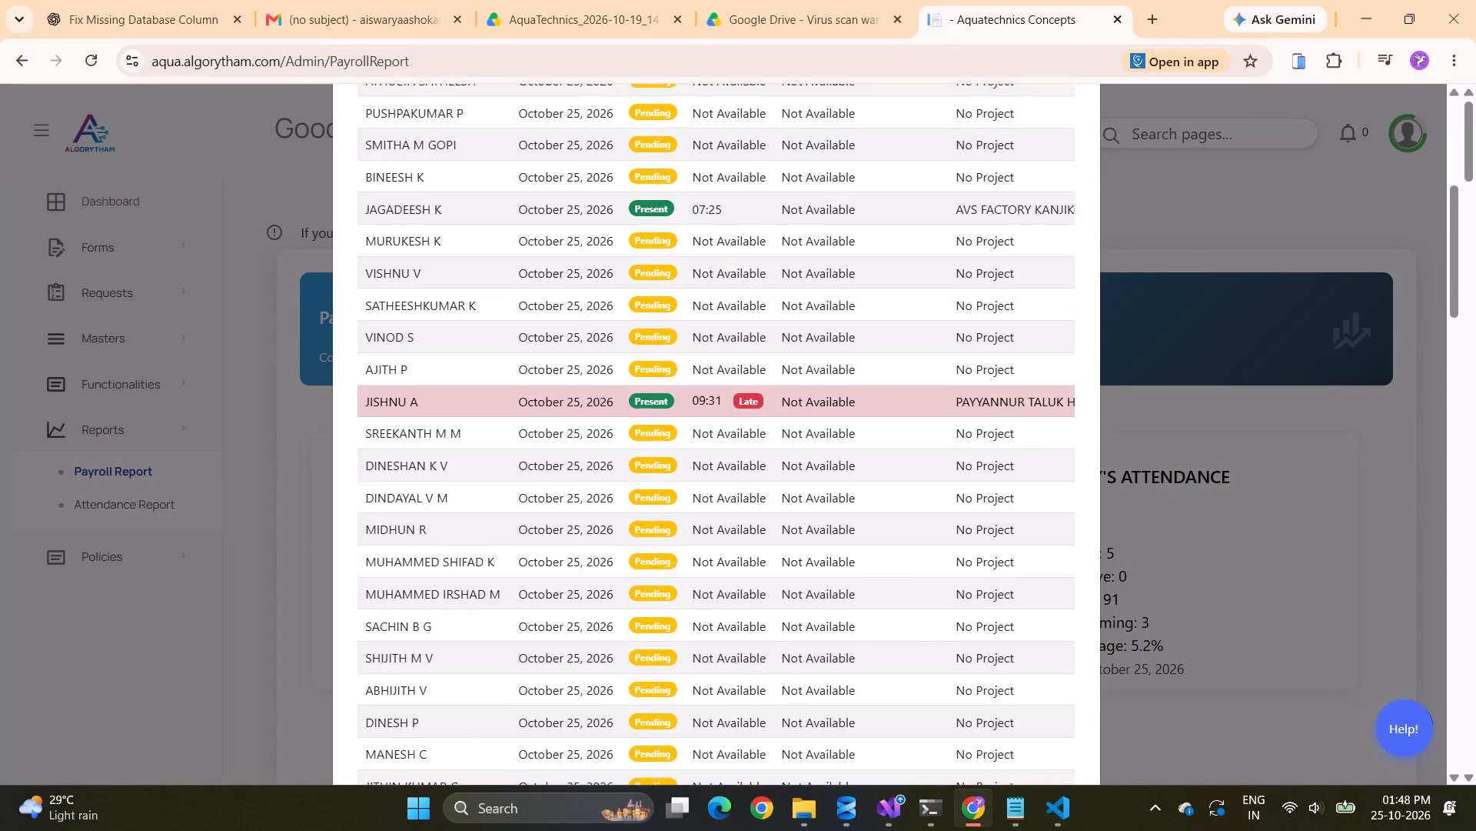
pyautogui.scroll(3, 755, 566)
pyautogui.scroll(-3, 755, 566)
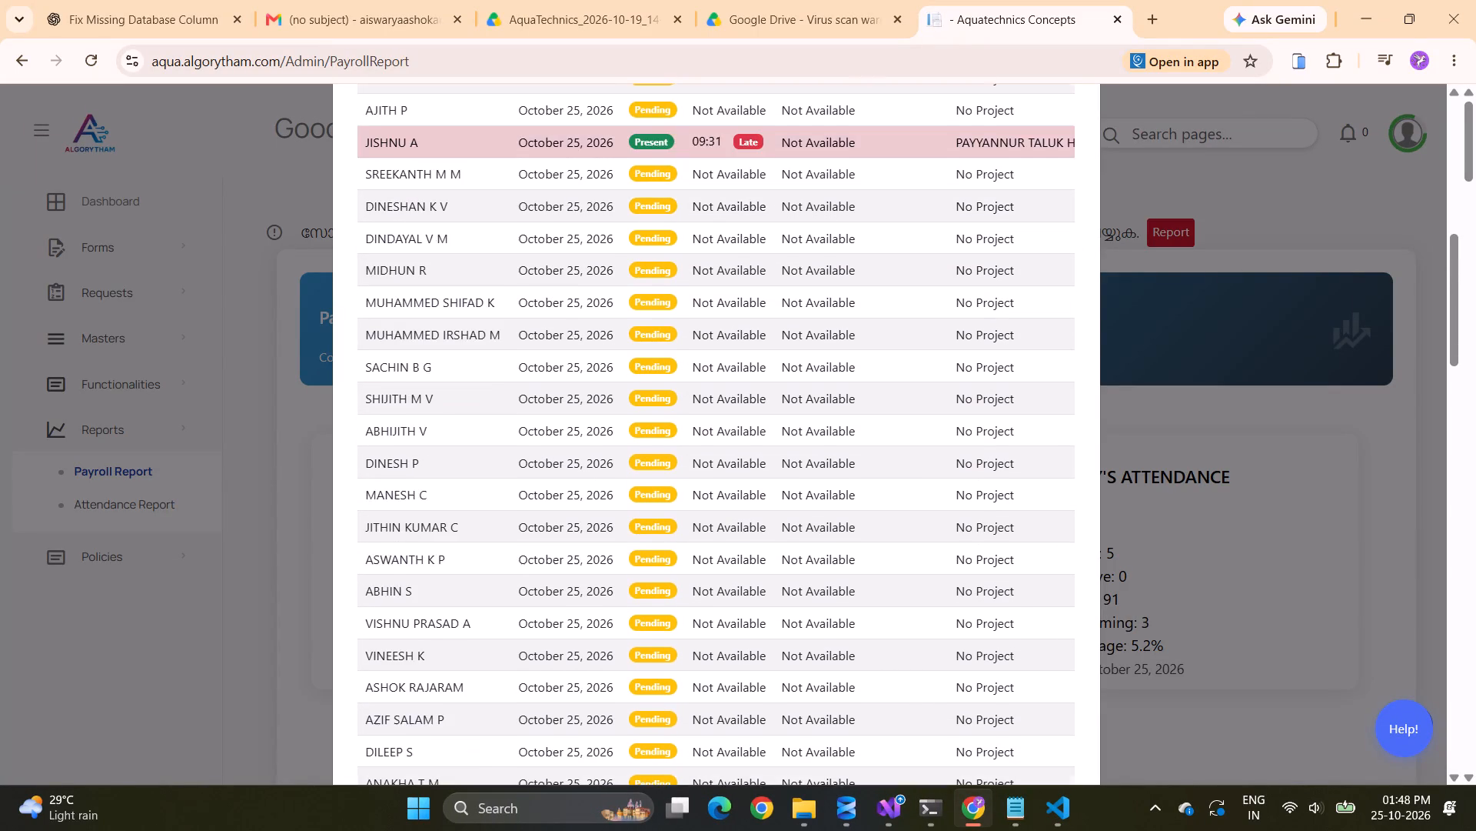
pyautogui.scroll(-9, 755, 566)
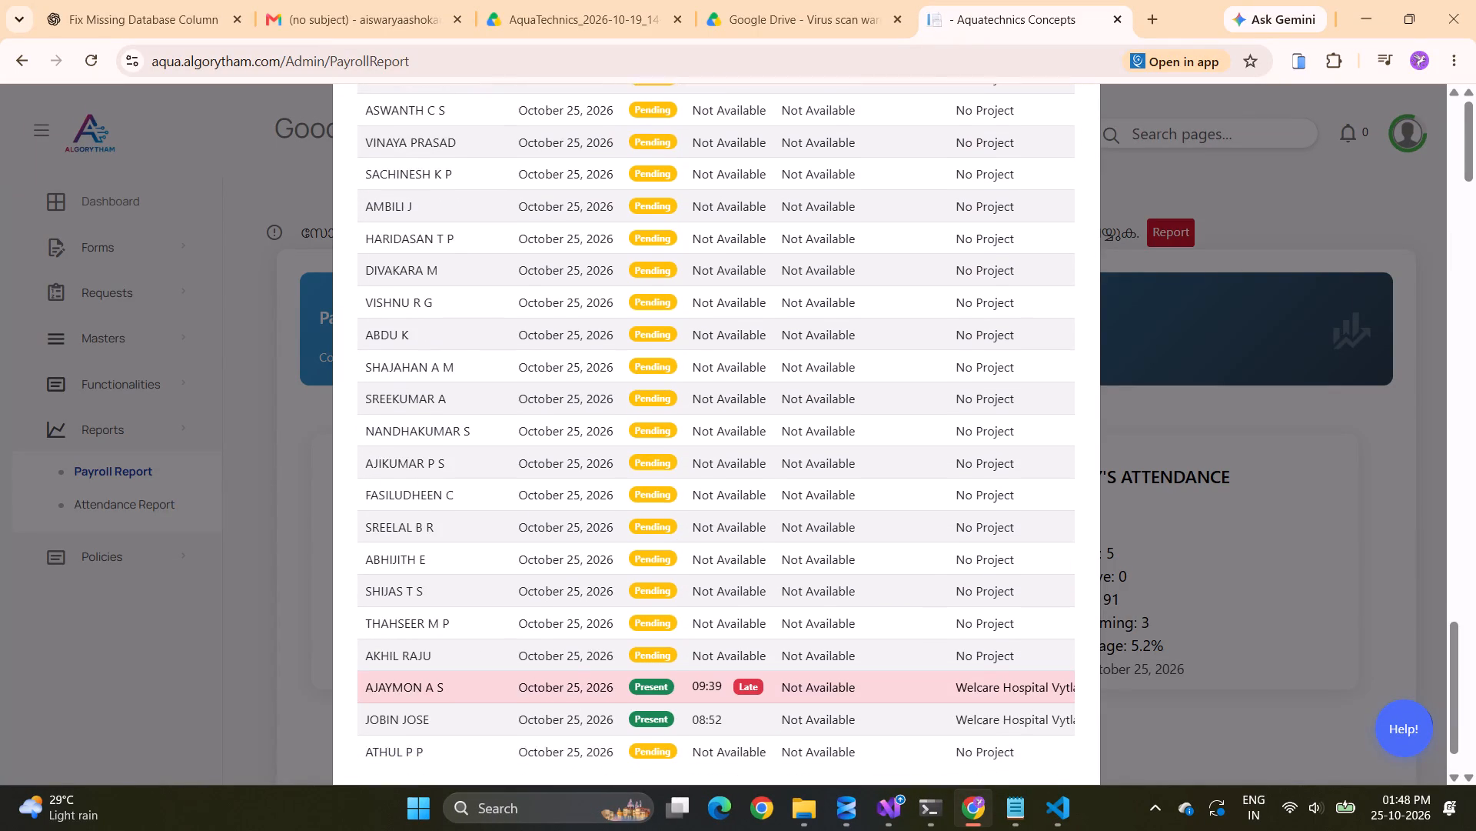
pyautogui.scroll(-2, 755, 566)
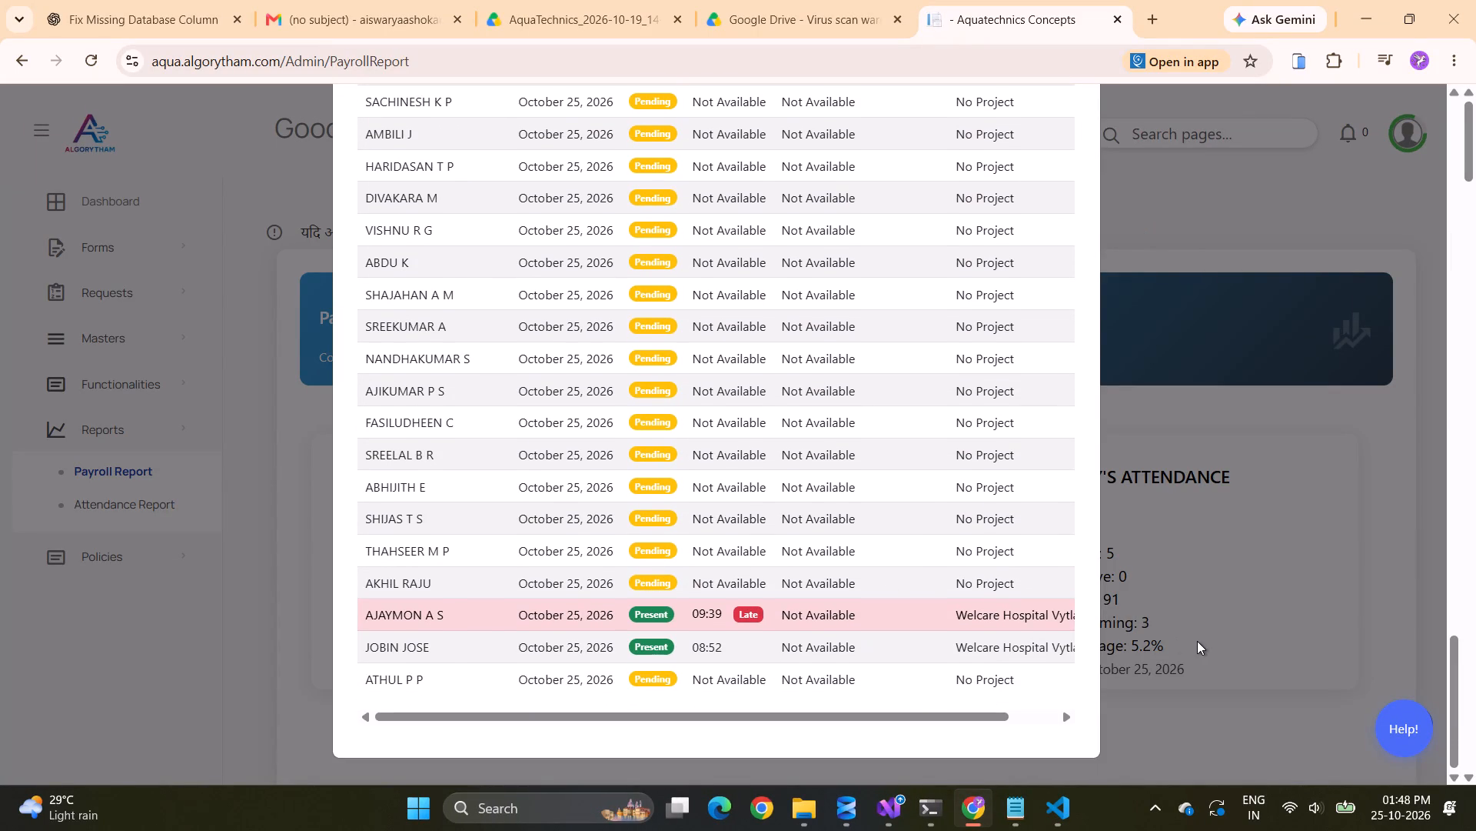
pyautogui.click(1197, 641)
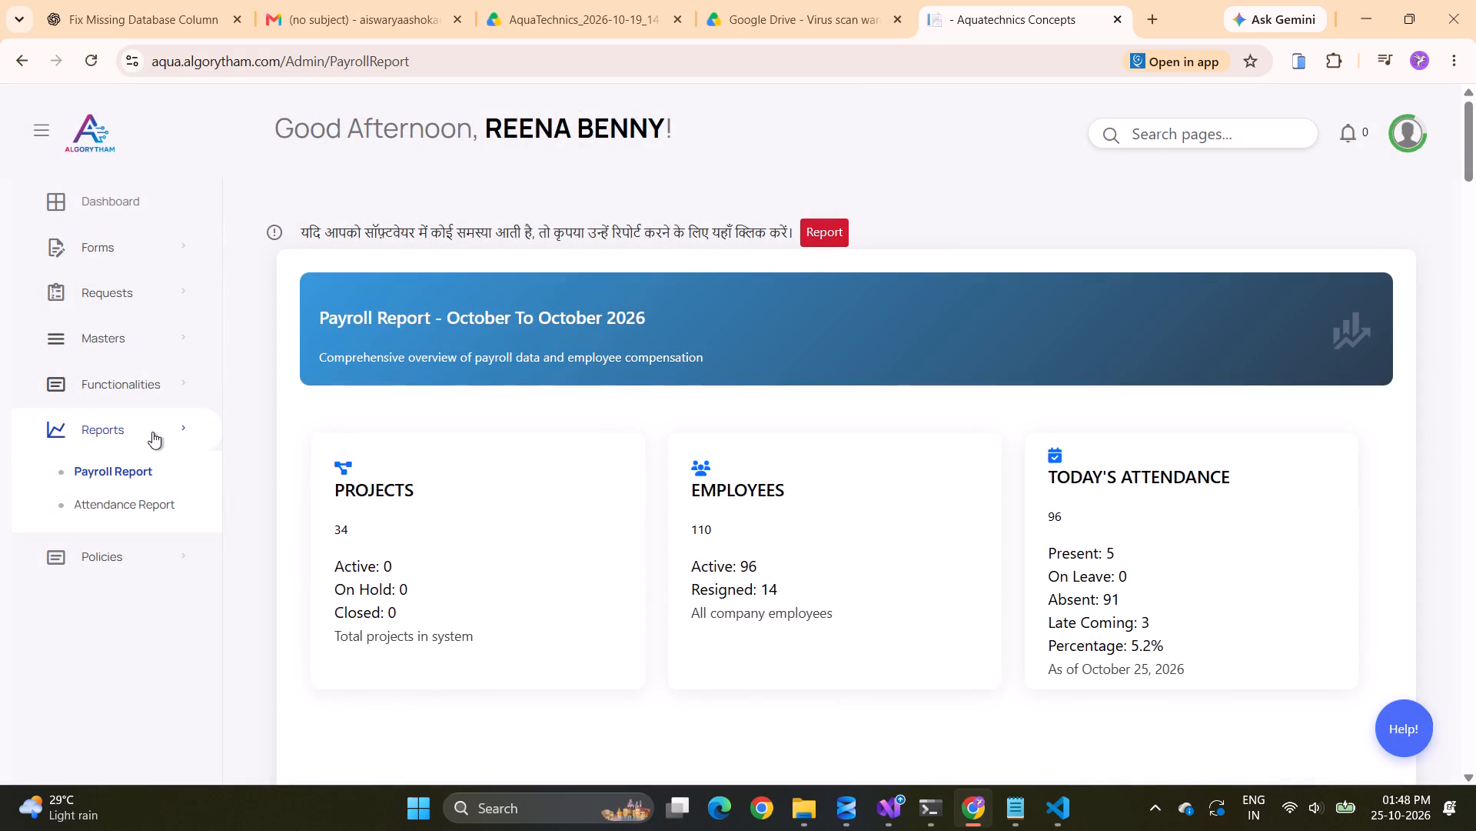
# View the Attendance Report, followed by the Attendance, Salary Revision, Attendance Edit, Leave Details and Location Exception pages under Functionalities.
pyautogui.click(147, 503)
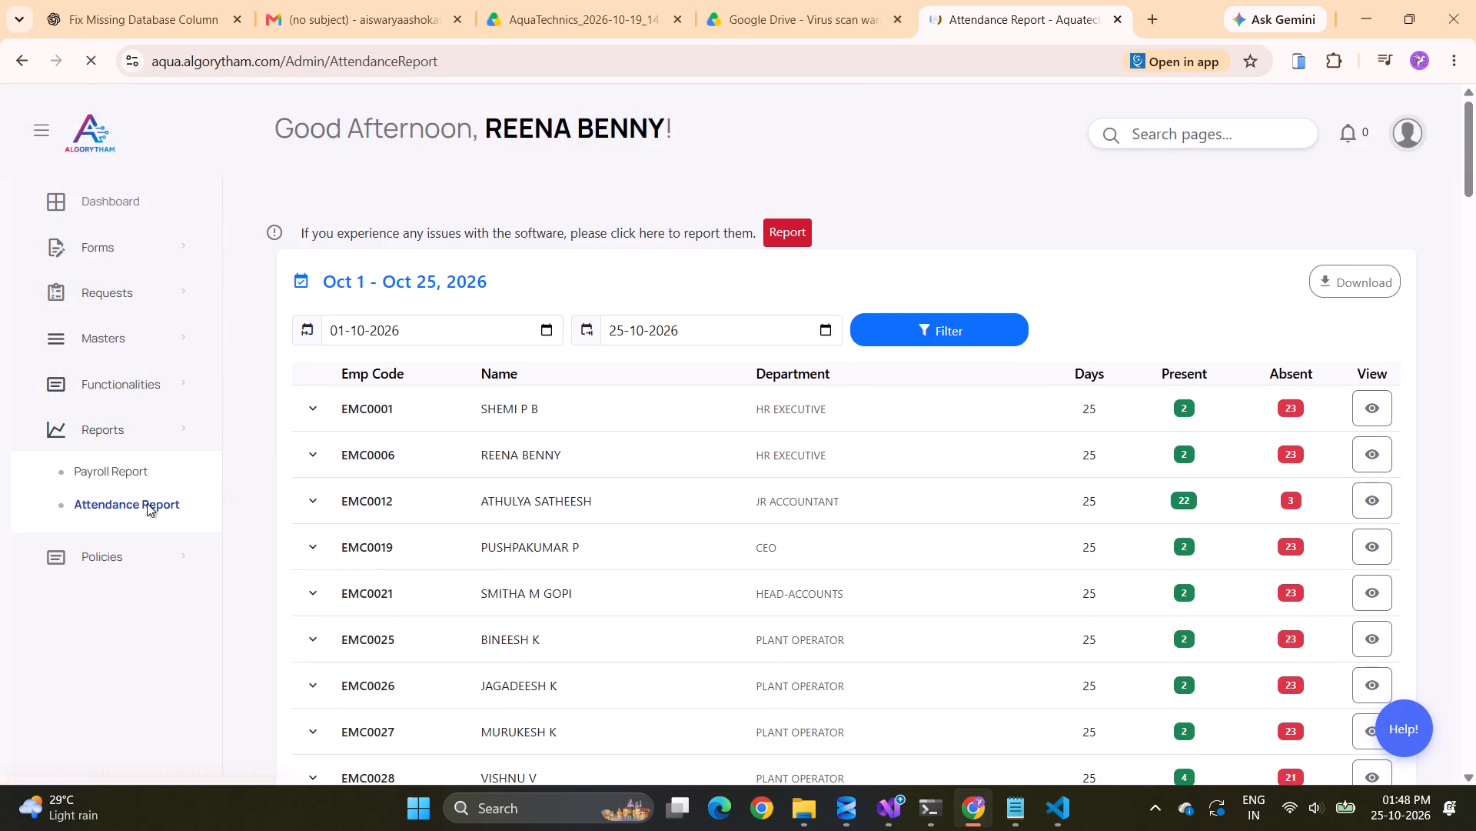
pyautogui.click(159, 377)
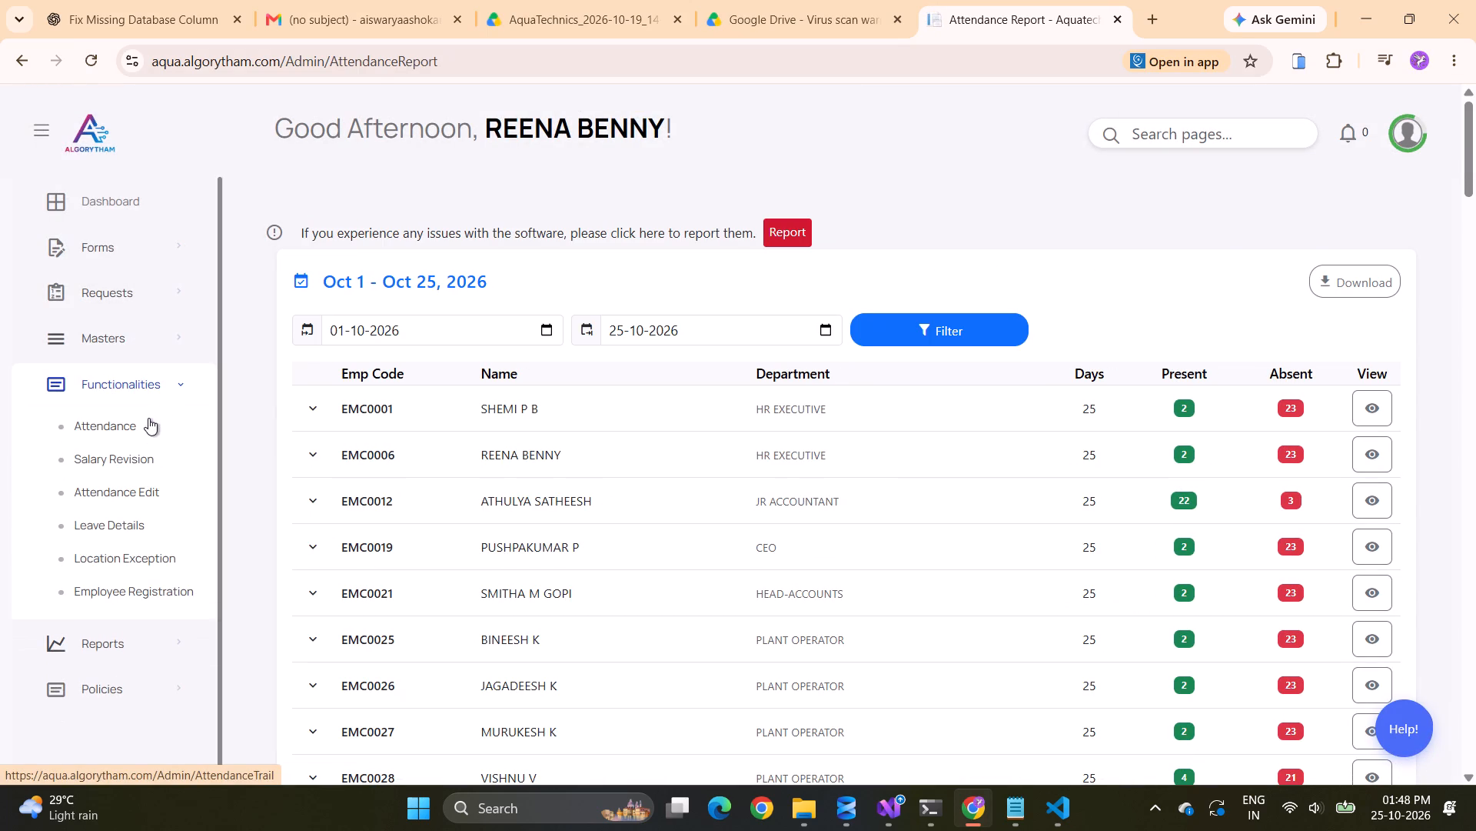
pyautogui.click(121, 431)
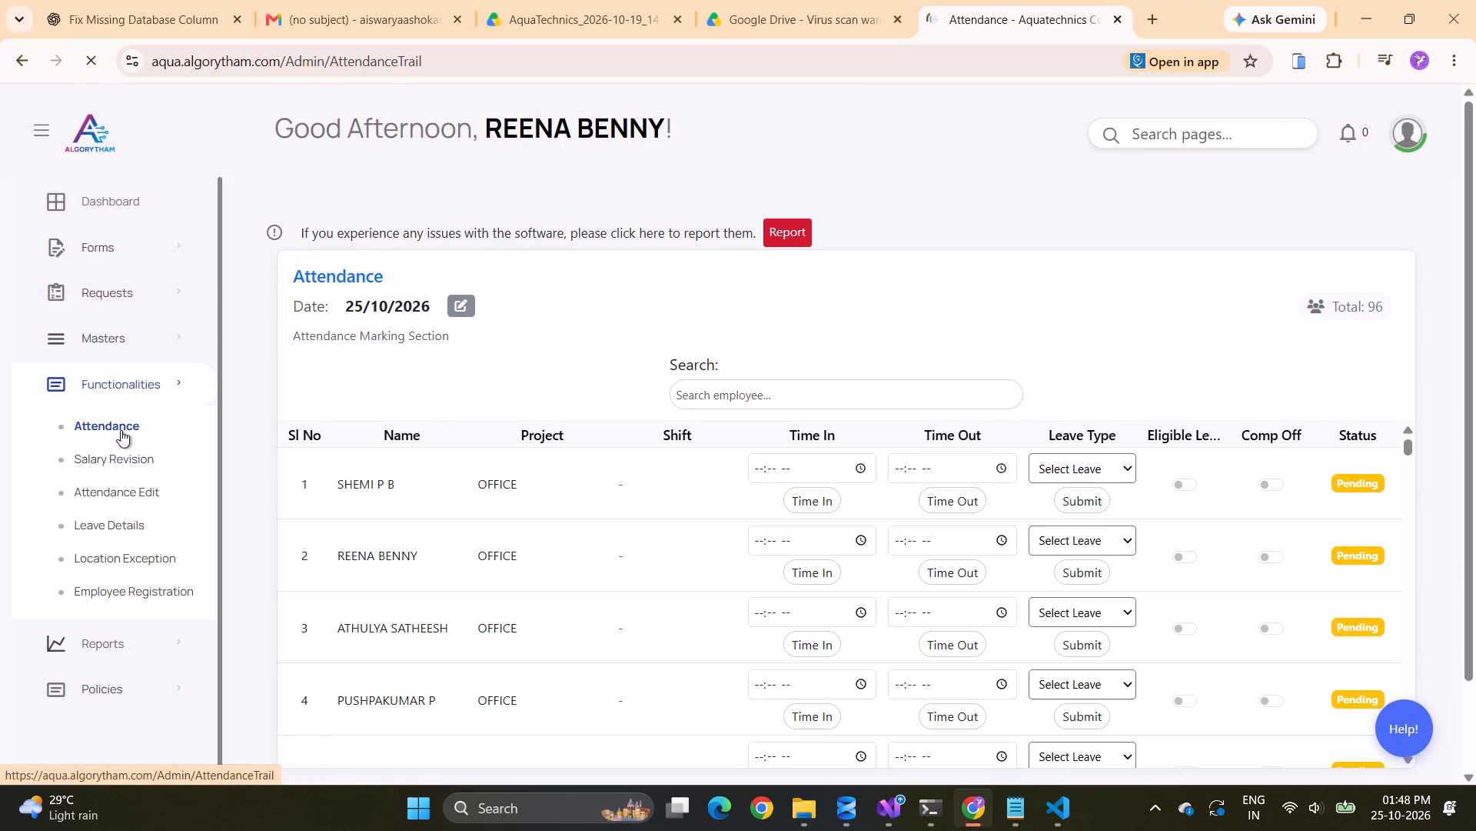
pyautogui.click(121, 459)
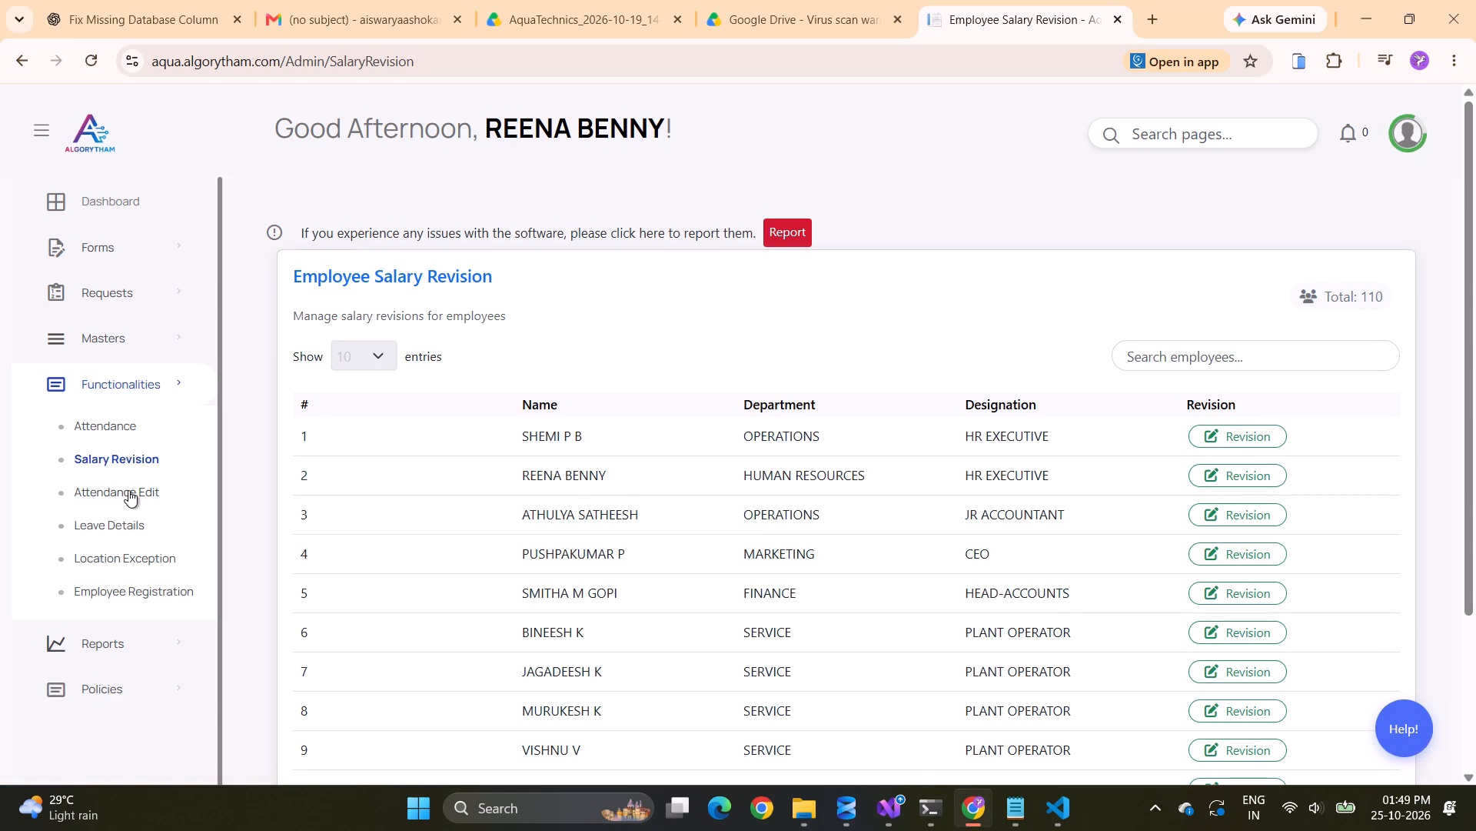
pyautogui.click(130, 494)
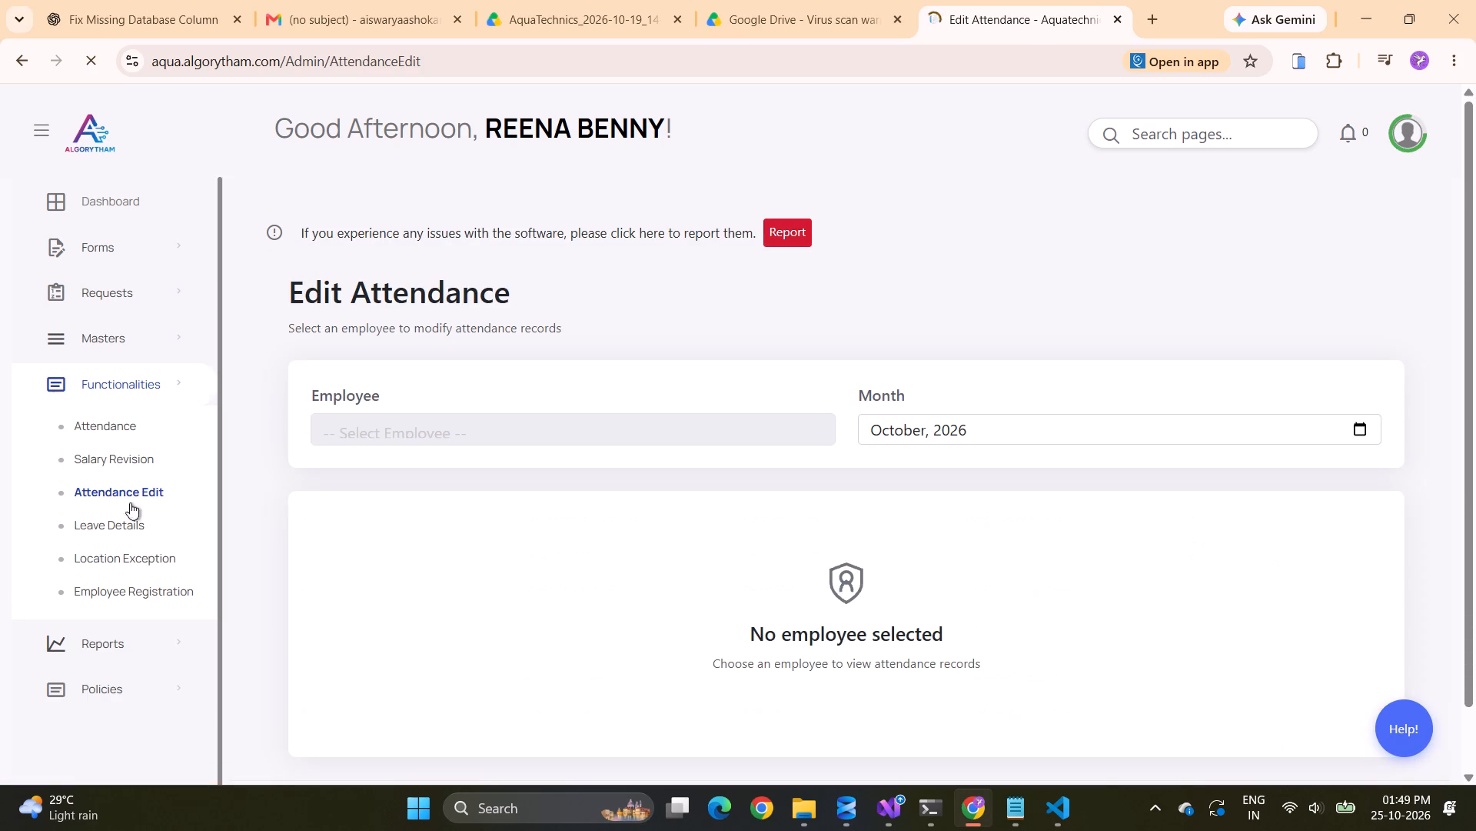
pyautogui.click(121, 528)
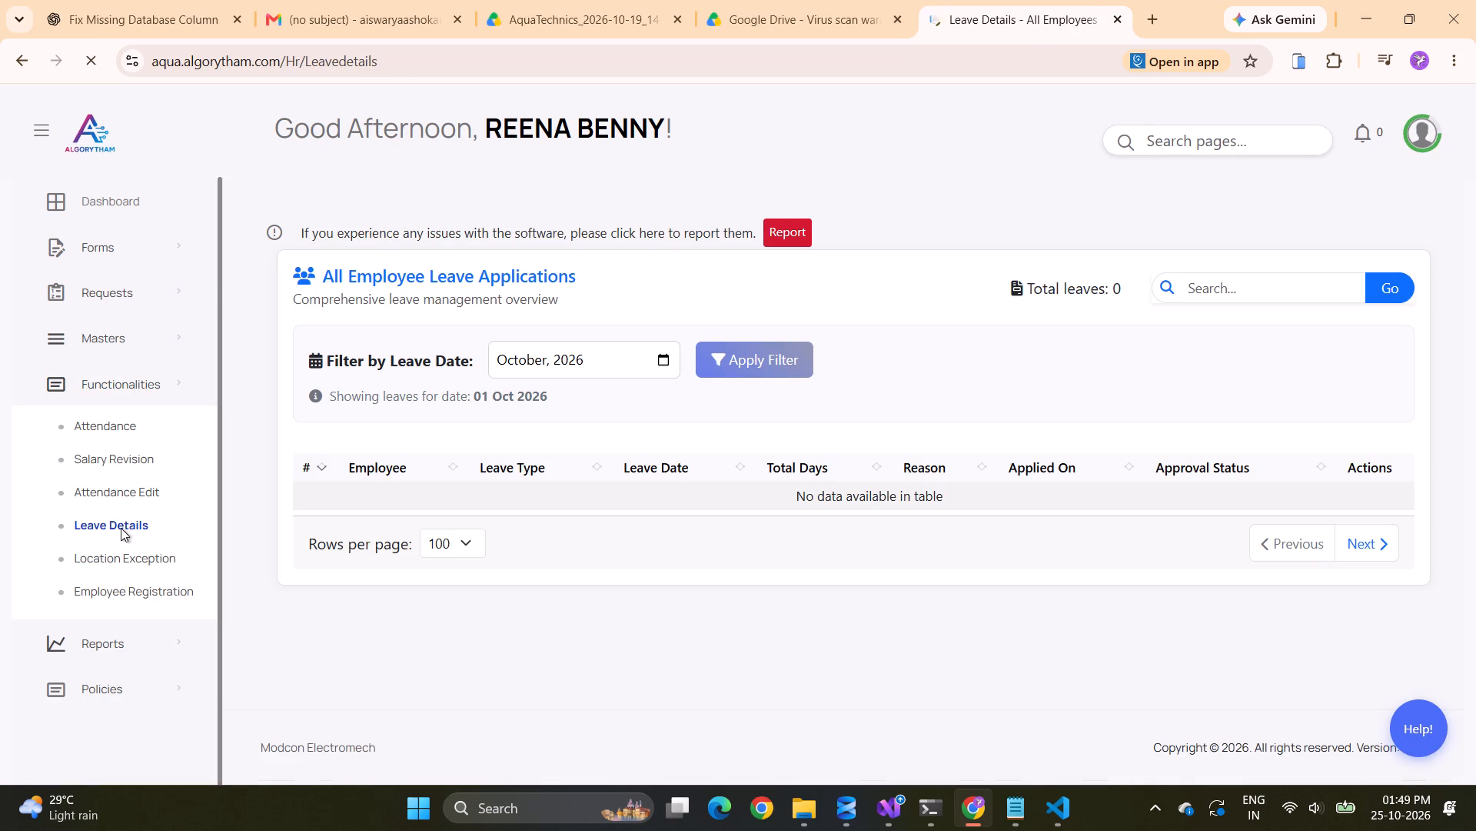
pyautogui.click(121, 555)
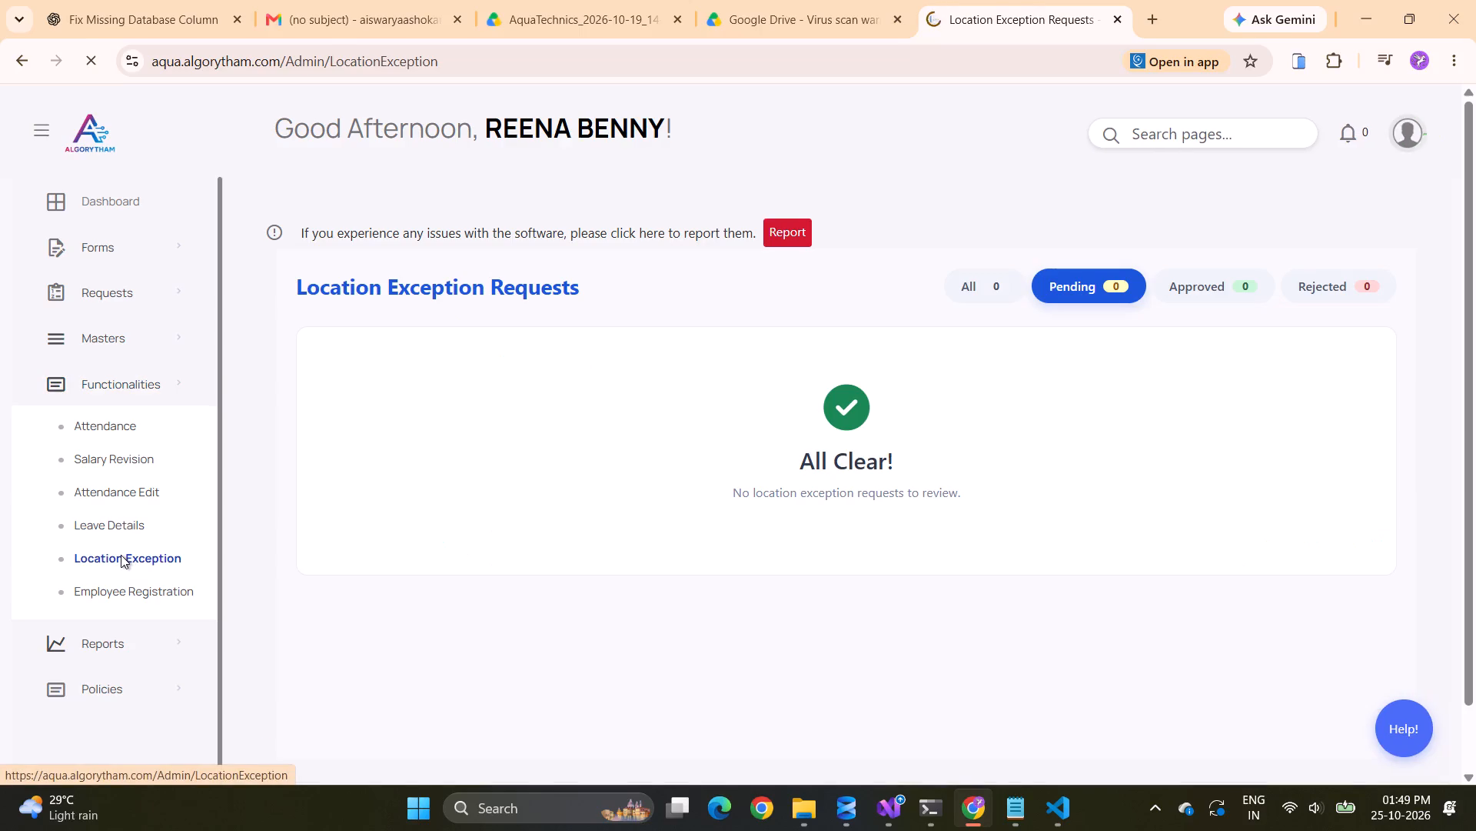
# Open the Employee Registration page and look through the employee list, returning to its beginning.
pyautogui.click(123, 599)
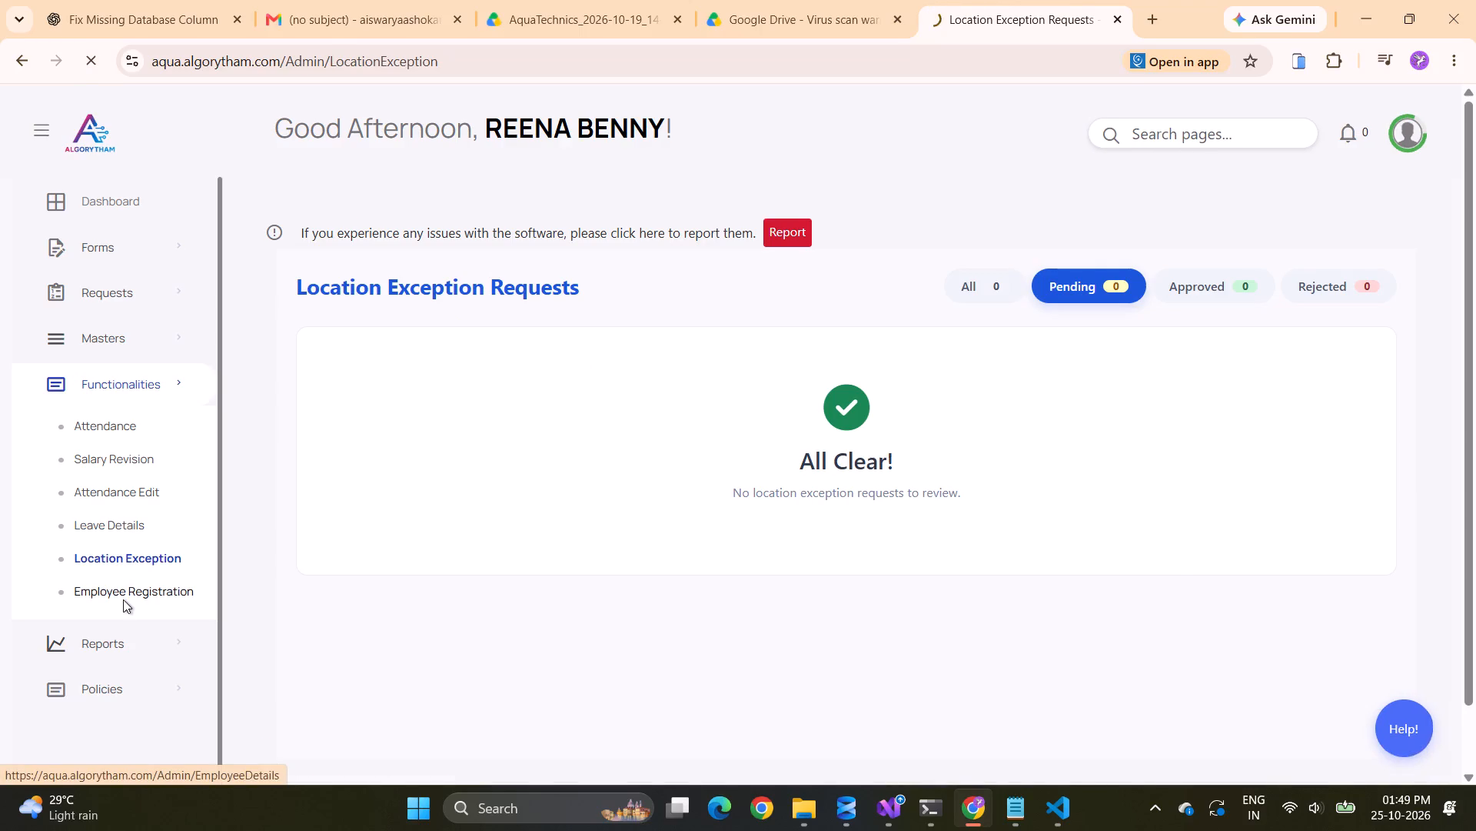
pyautogui.scroll(-3, 422, 672)
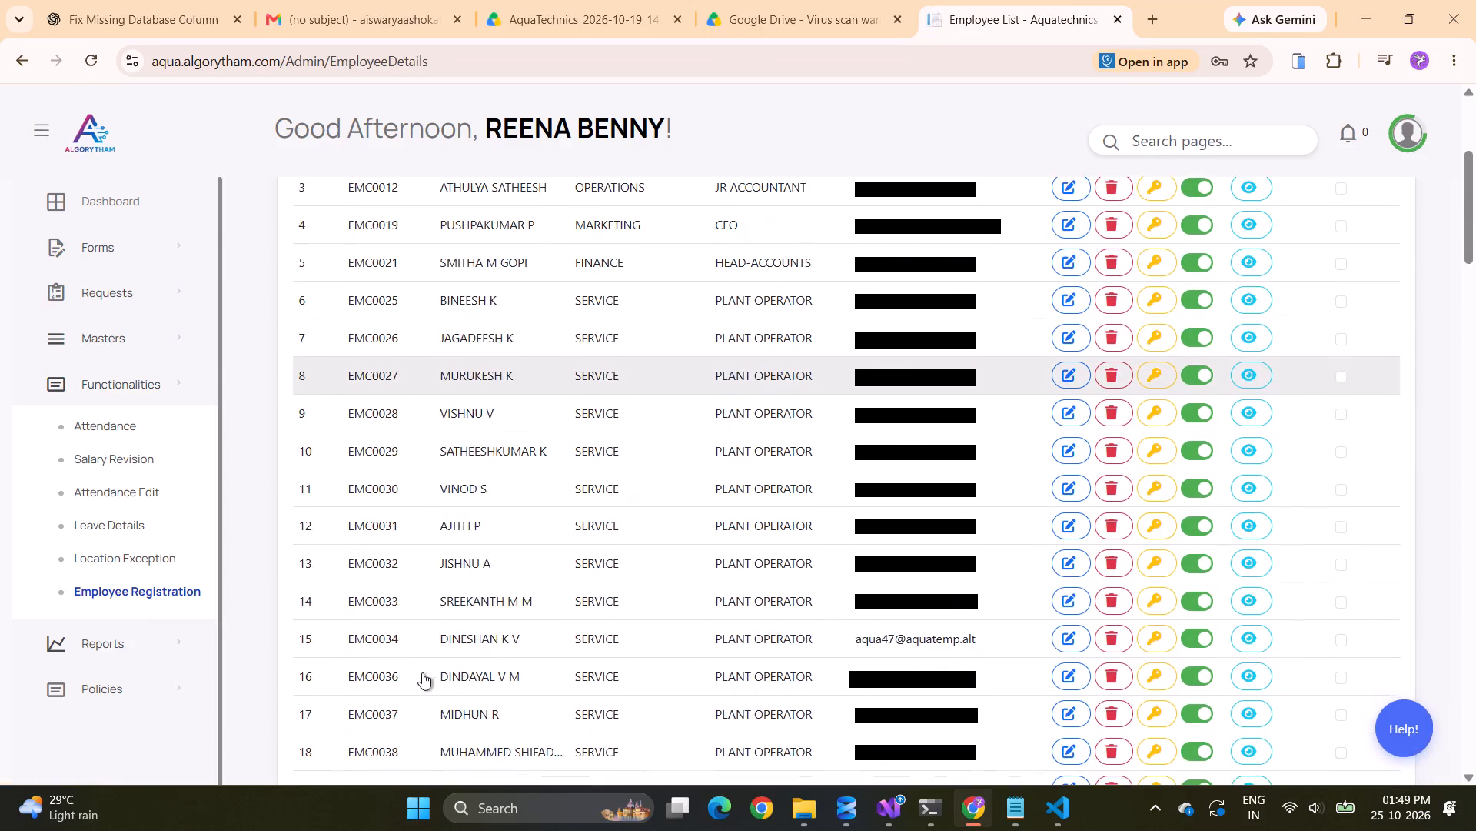
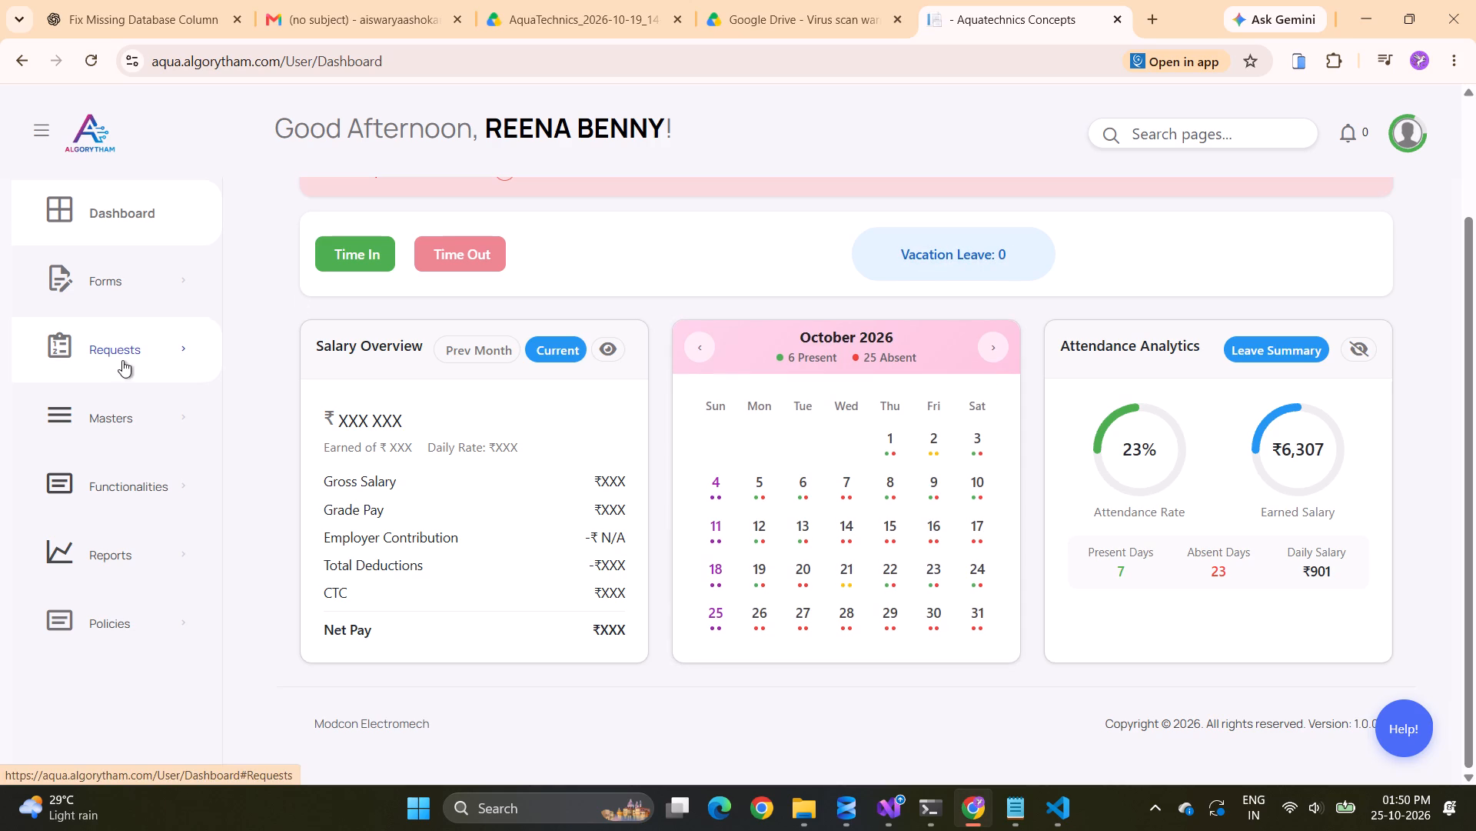
# Check which pages are listed under Masters and Requests in the portal navigation.
pyautogui.click(125, 420)
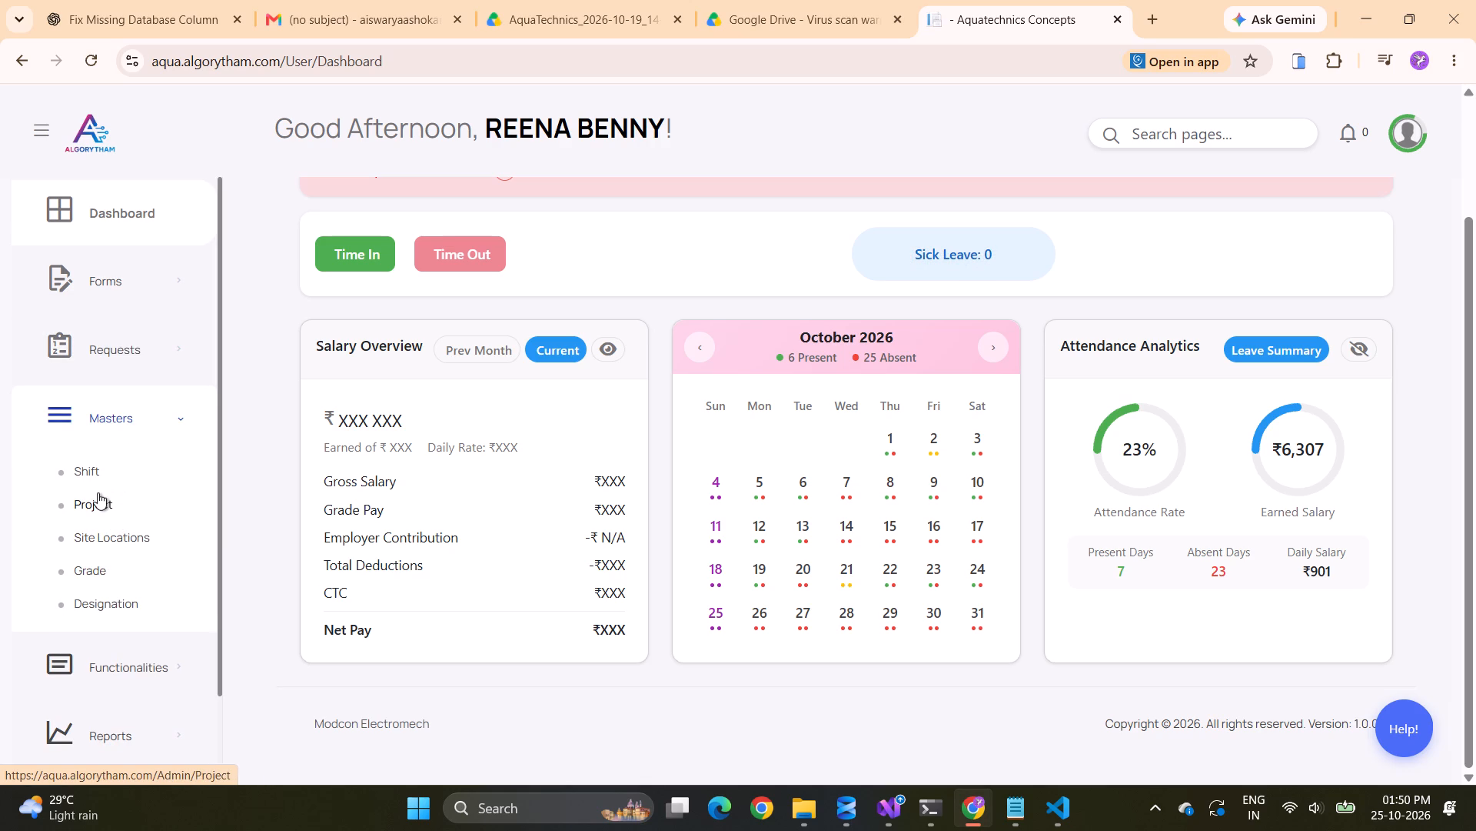
pyautogui.click(155, 412)
pyautogui.click(165, 356)
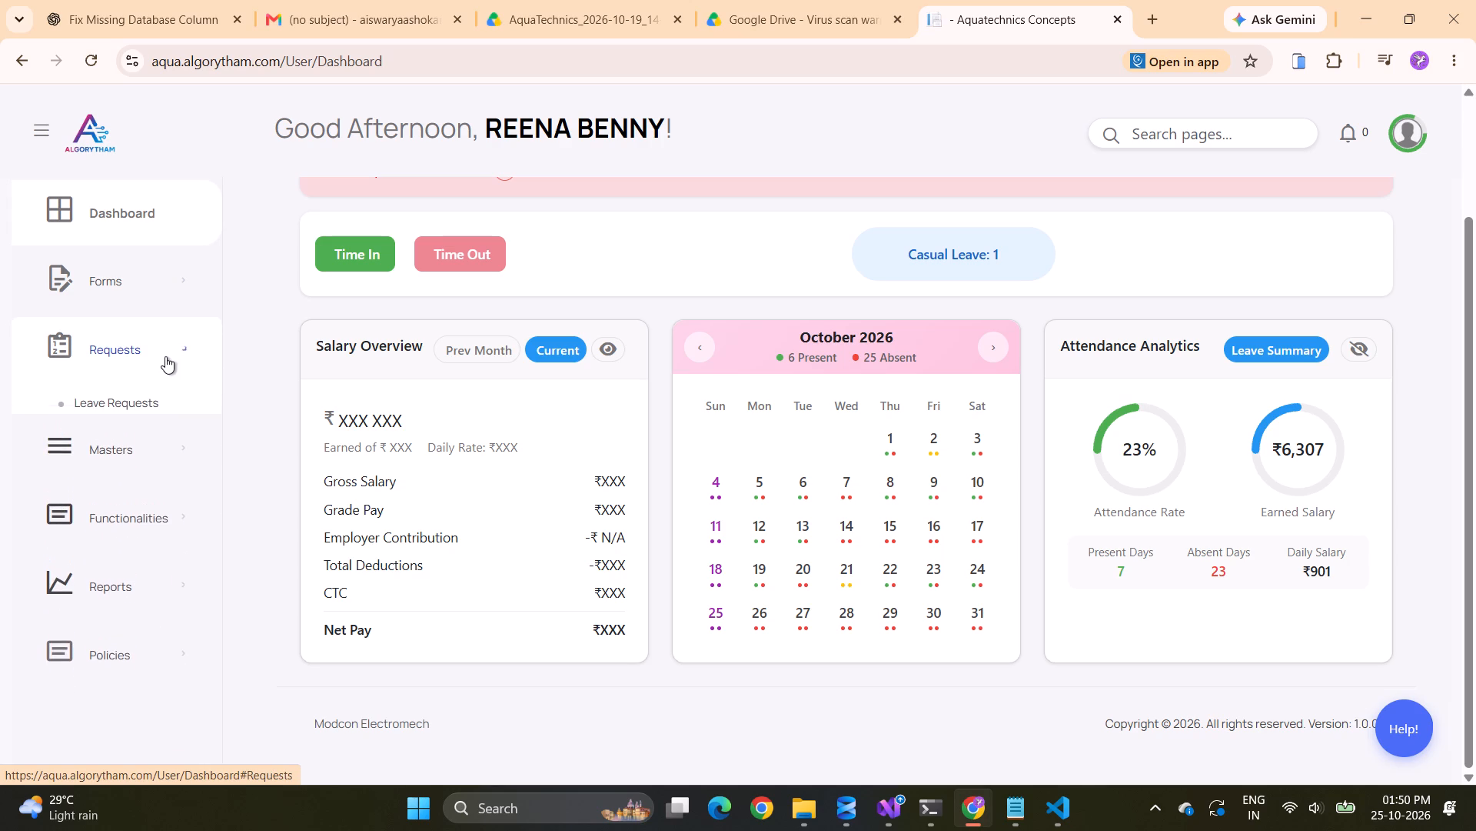
pyautogui.click(165, 356)
pyautogui.click(160, 408)
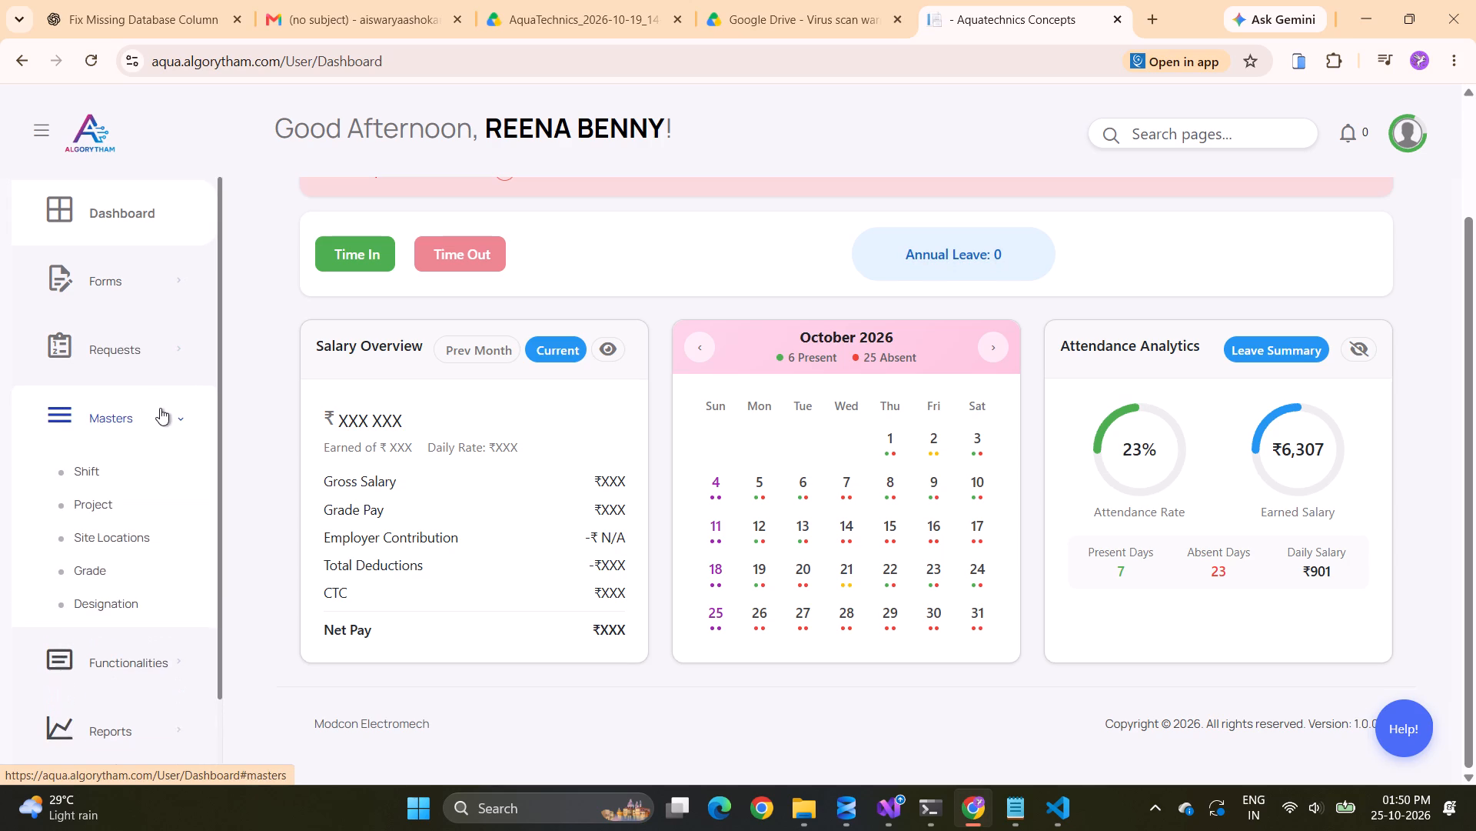
pyautogui.click(160, 409)
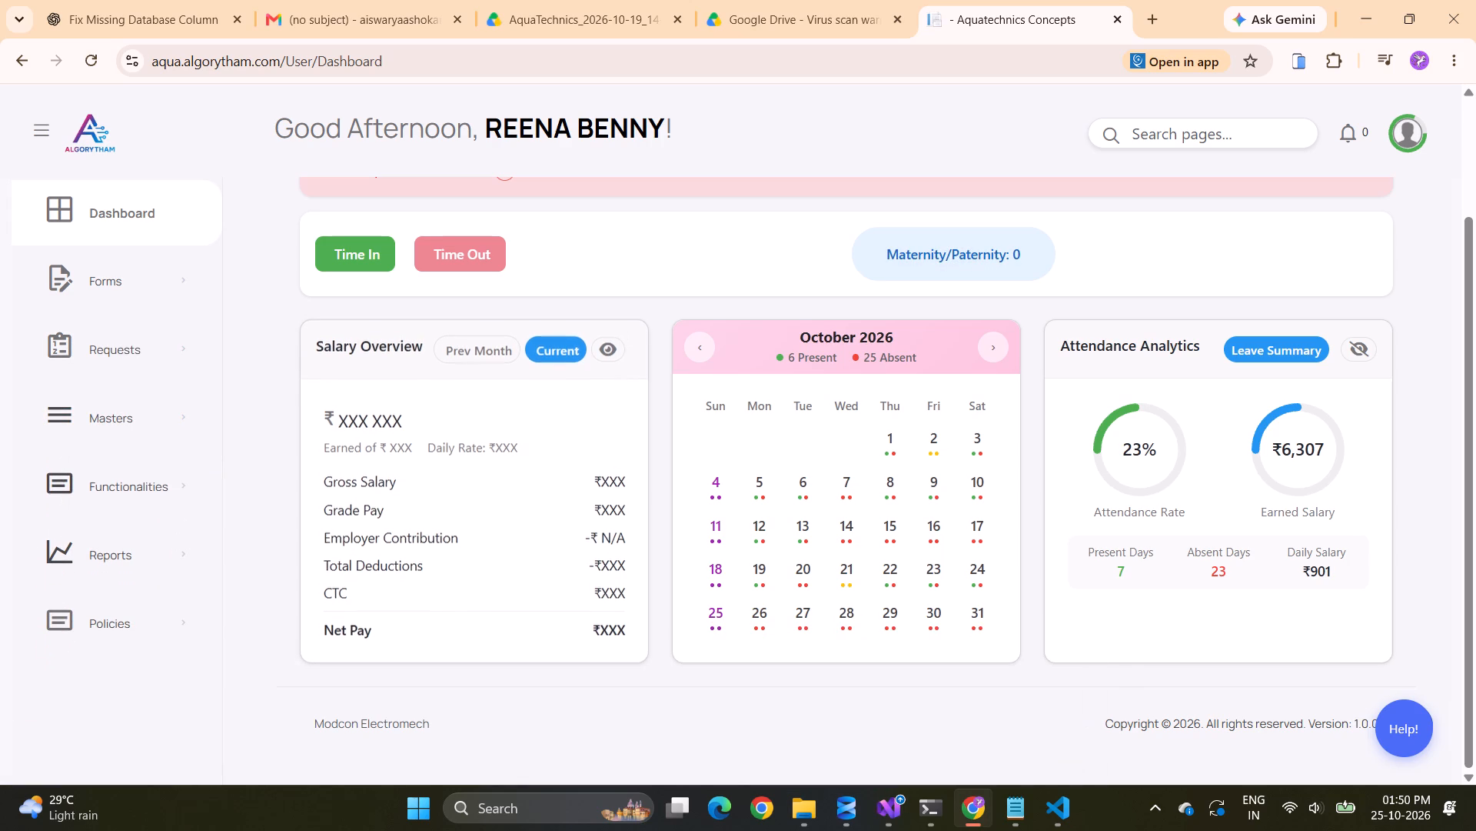
# Open the admin/Holiday page by its address and look through the whole list of holidays.
pyautogui.moveTo(418, 64); pyautogui.dragTo(284, 66)
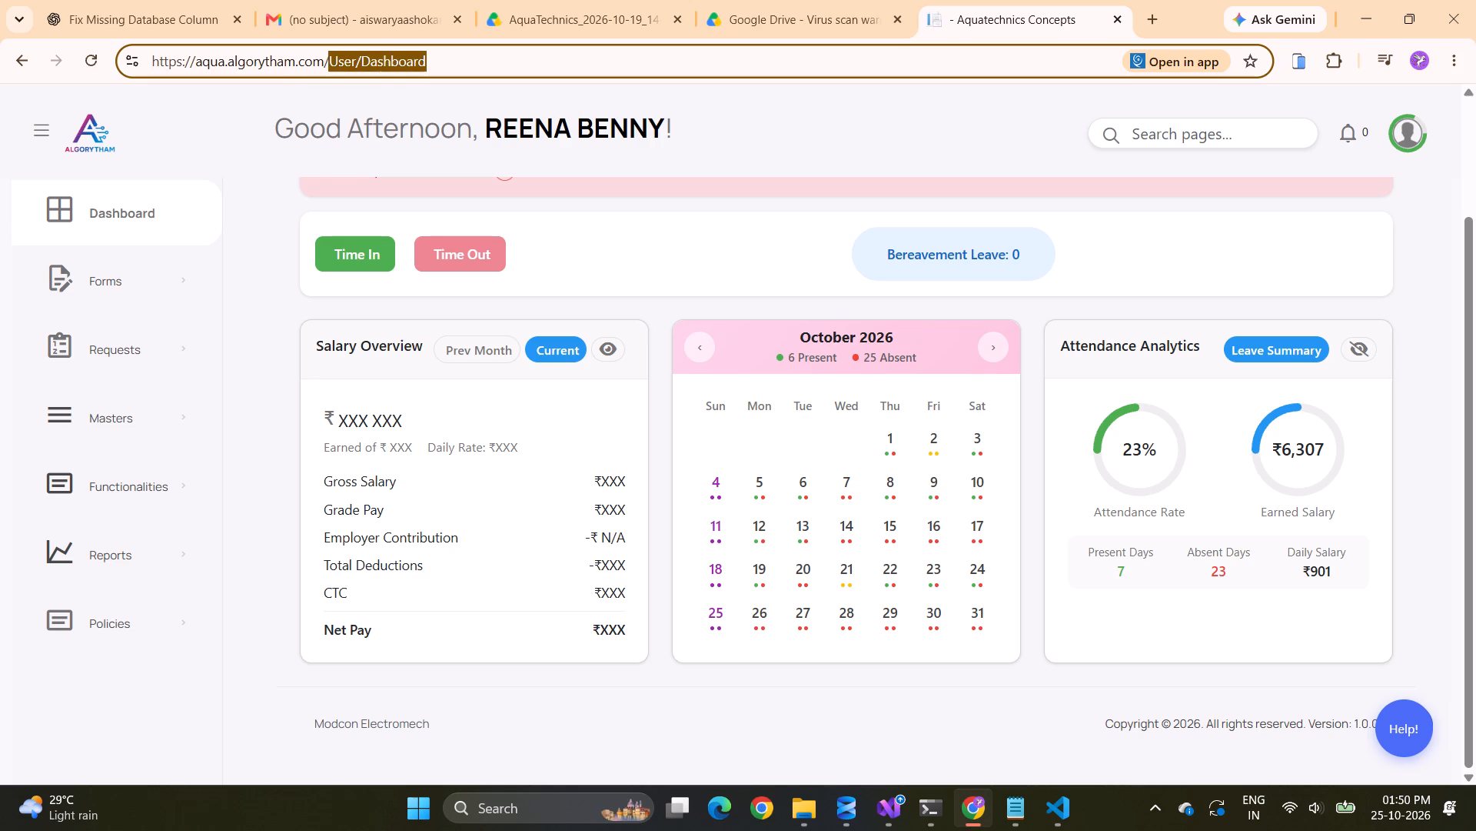
pyautogui.write('admi')
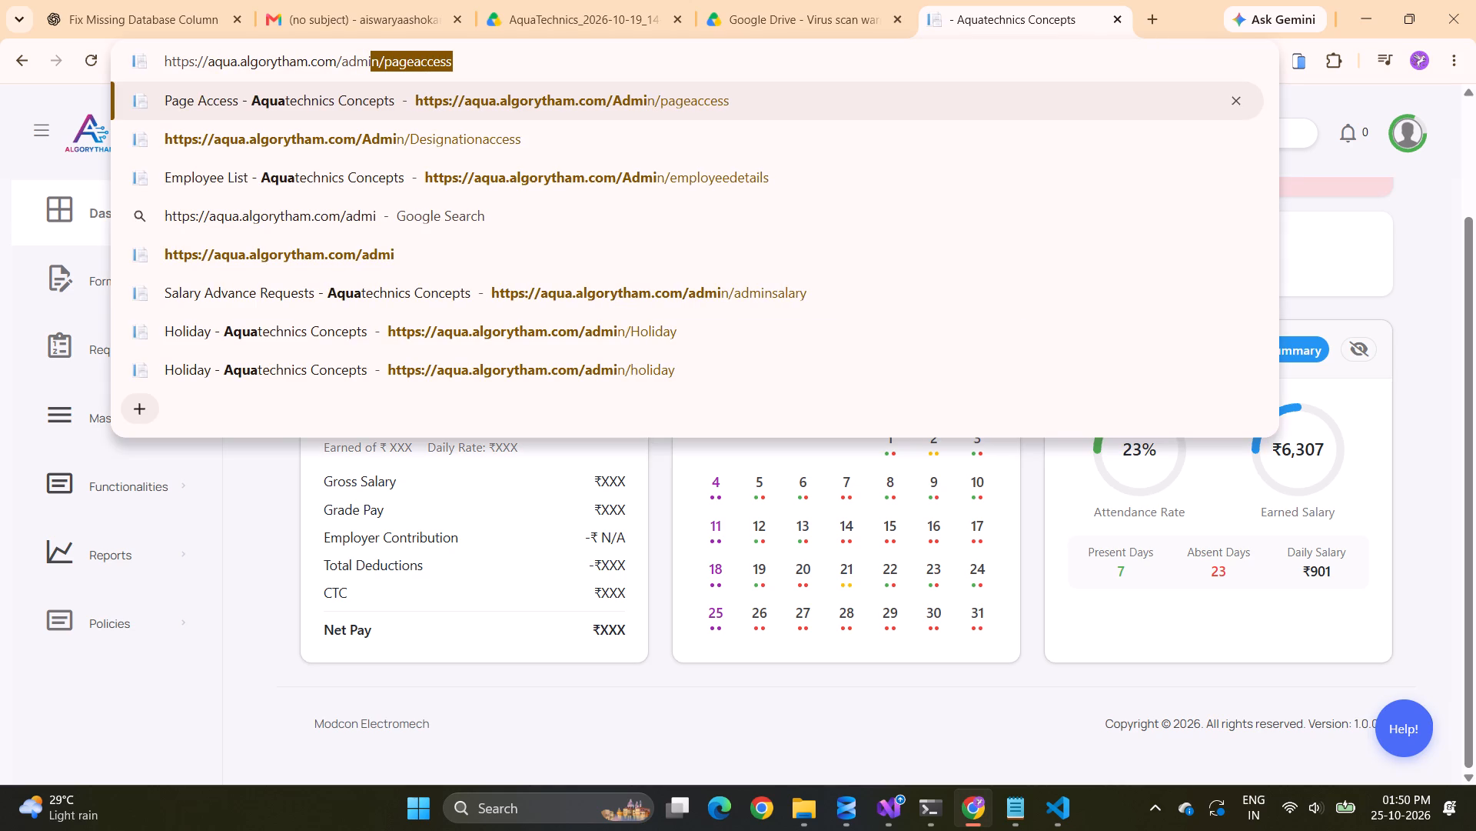
pyautogui.write('n/j')
pyautogui.press('BackSpace')
pyautogui.press('h')
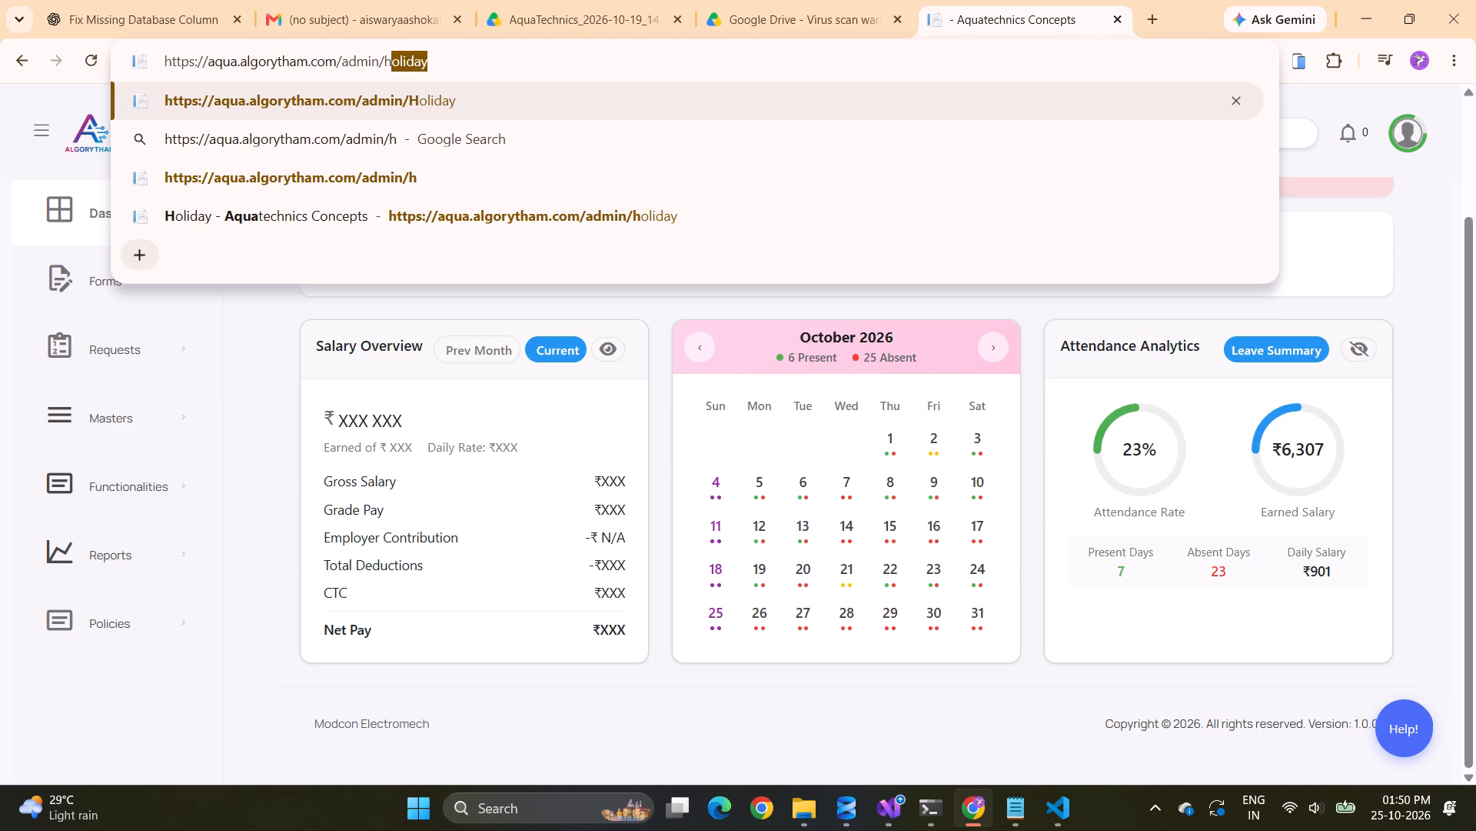
pyautogui.press('Return')
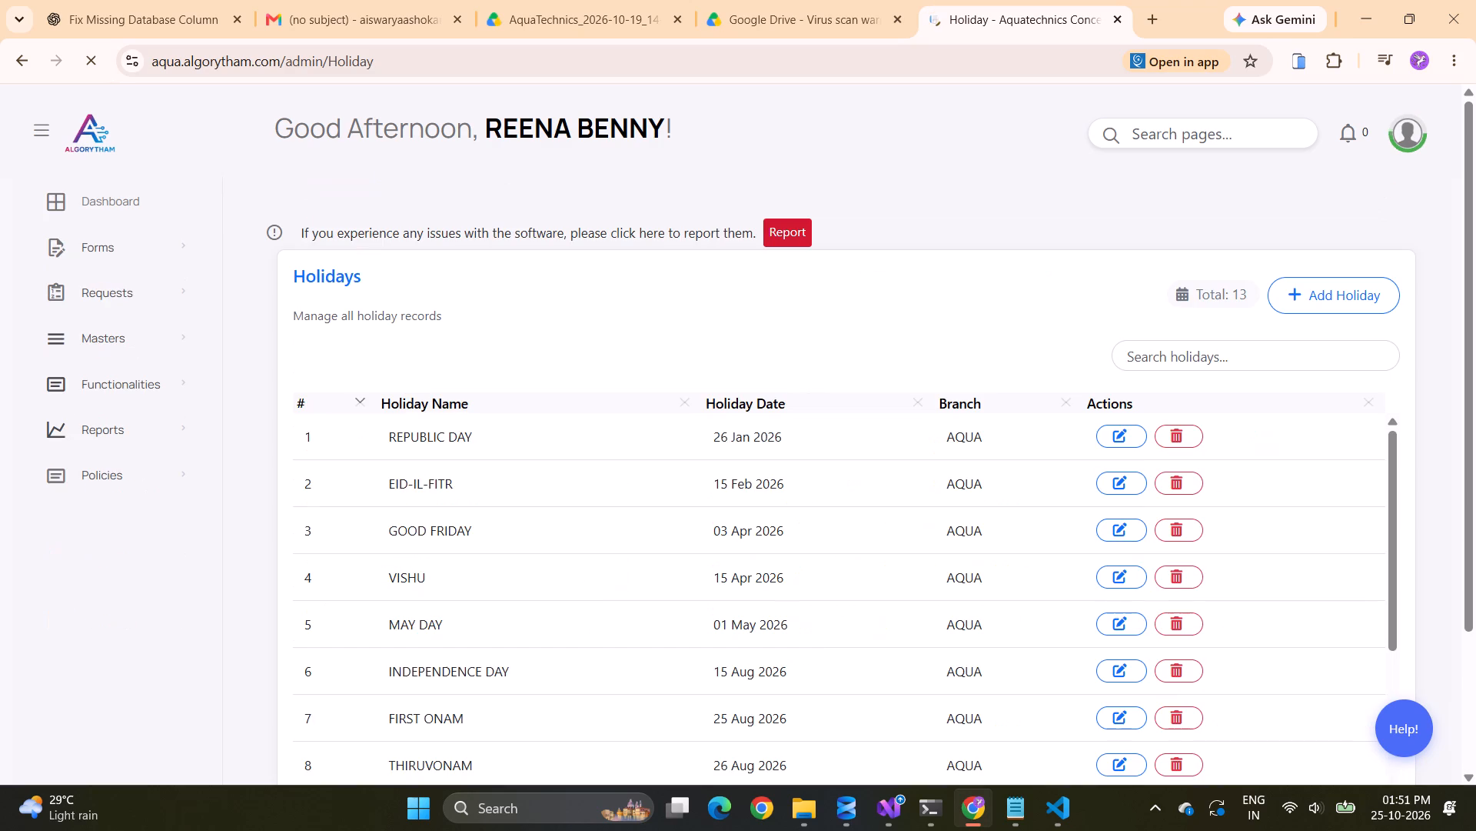
pyautogui.scroll(-2, 756, 393)
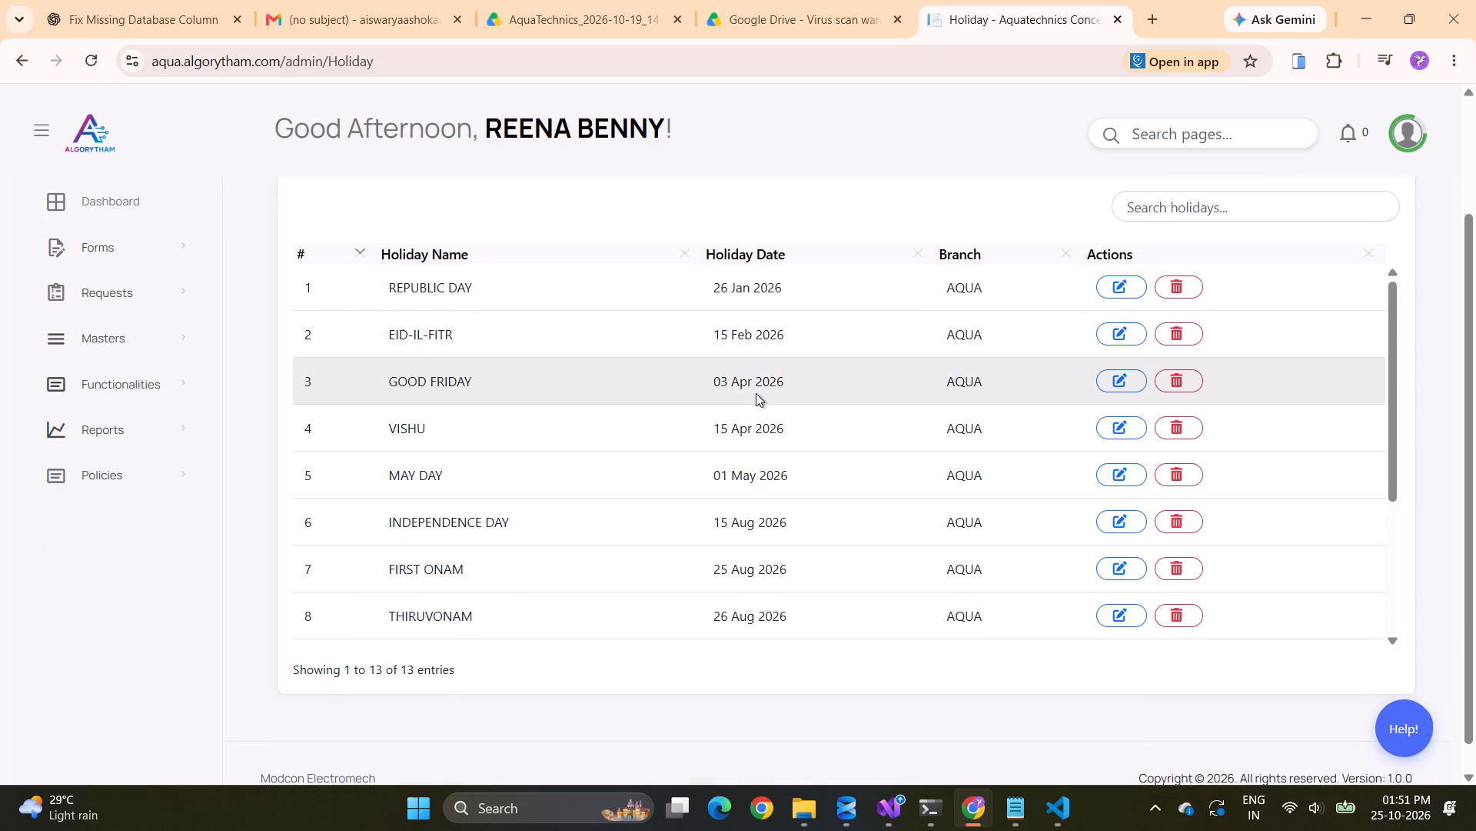
pyautogui.scroll(-2, 1228, 512)
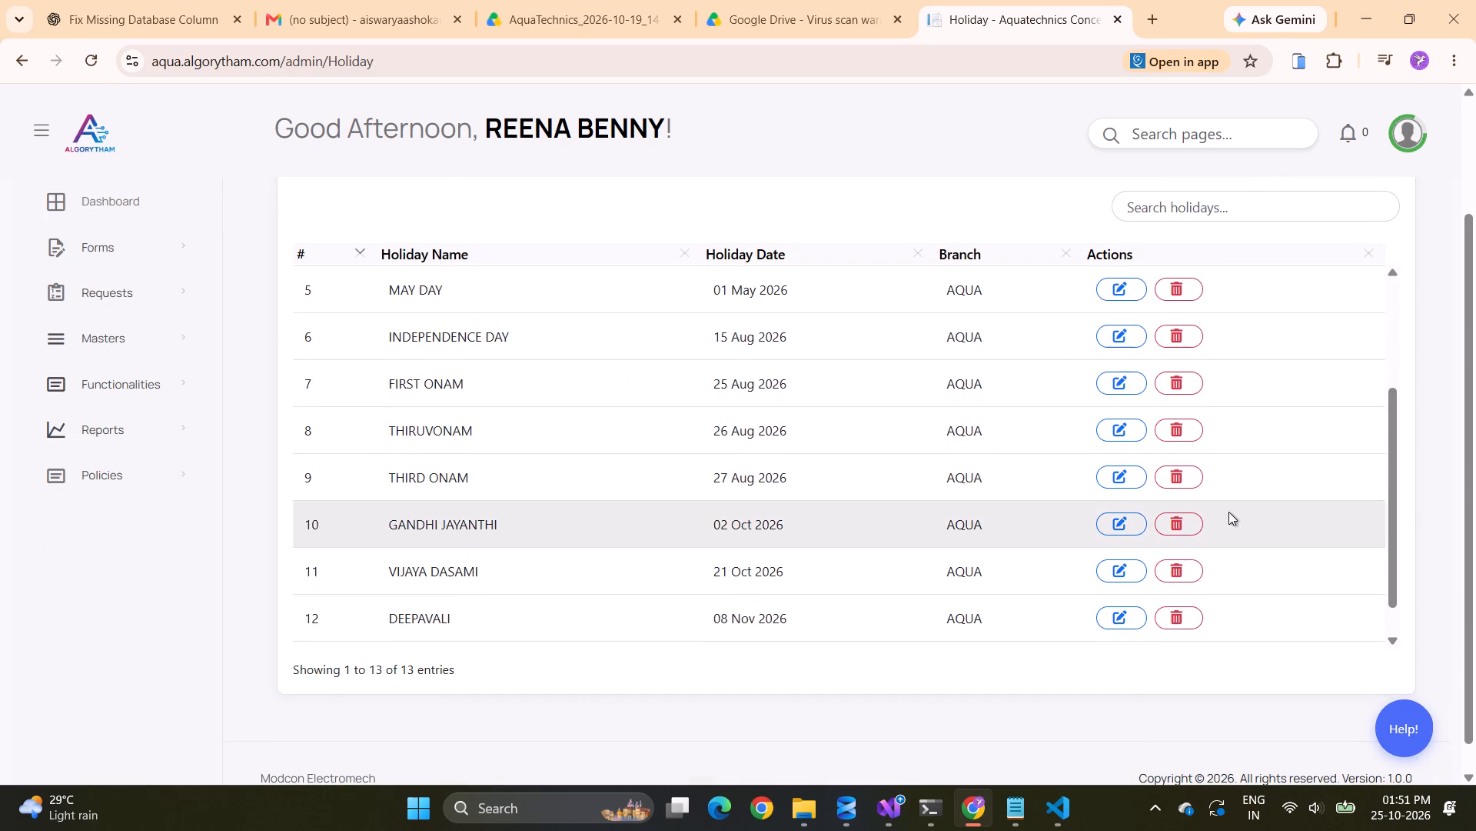
pyautogui.scroll(-1, 1228, 512)
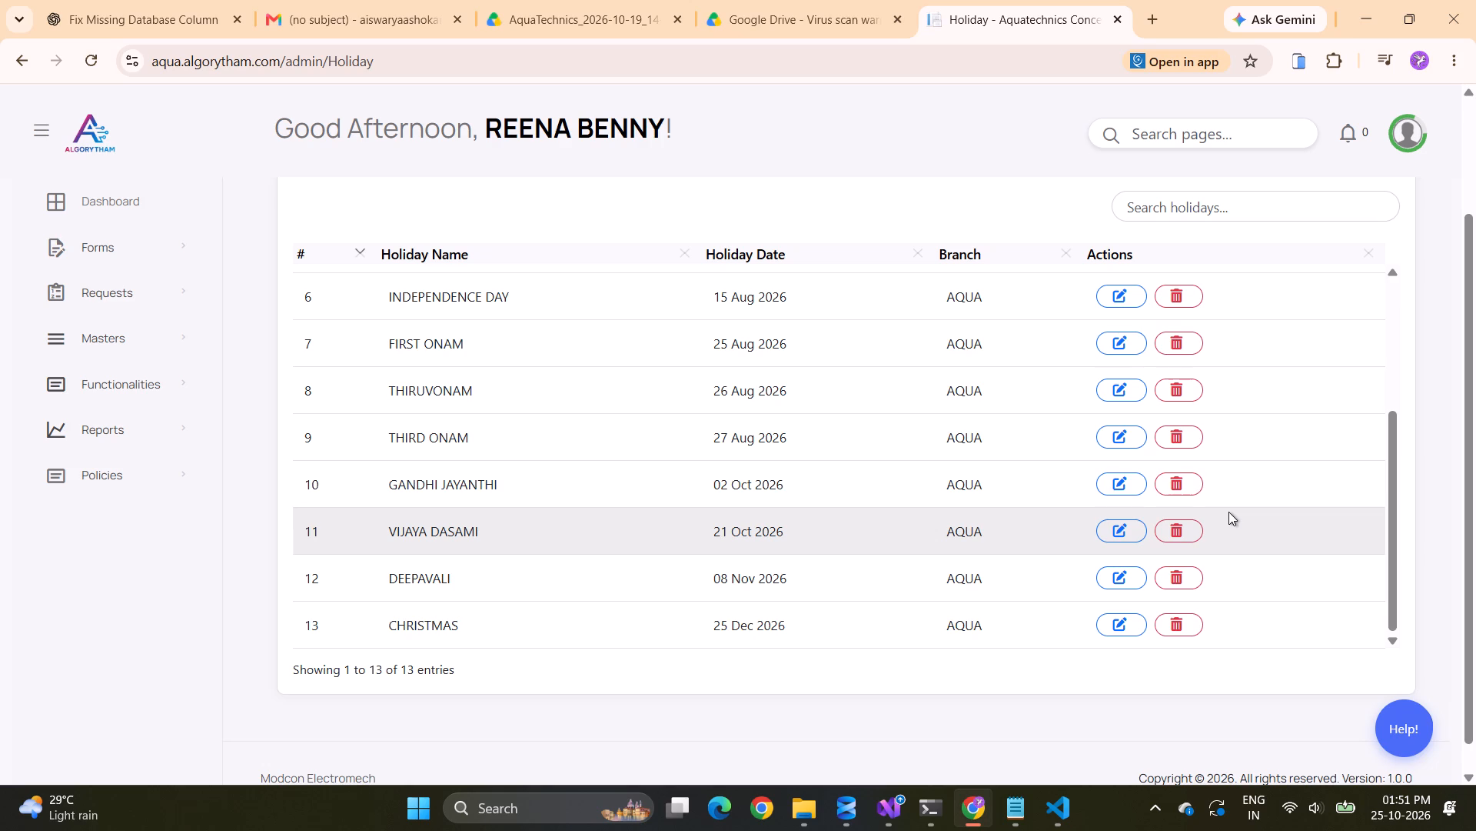
pyautogui.scroll(-1, 1228, 512)
# Copy the path admin/Holiday from the page address.
pyautogui.moveTo(369, 58); pyautogui.dragTo(354, 58)
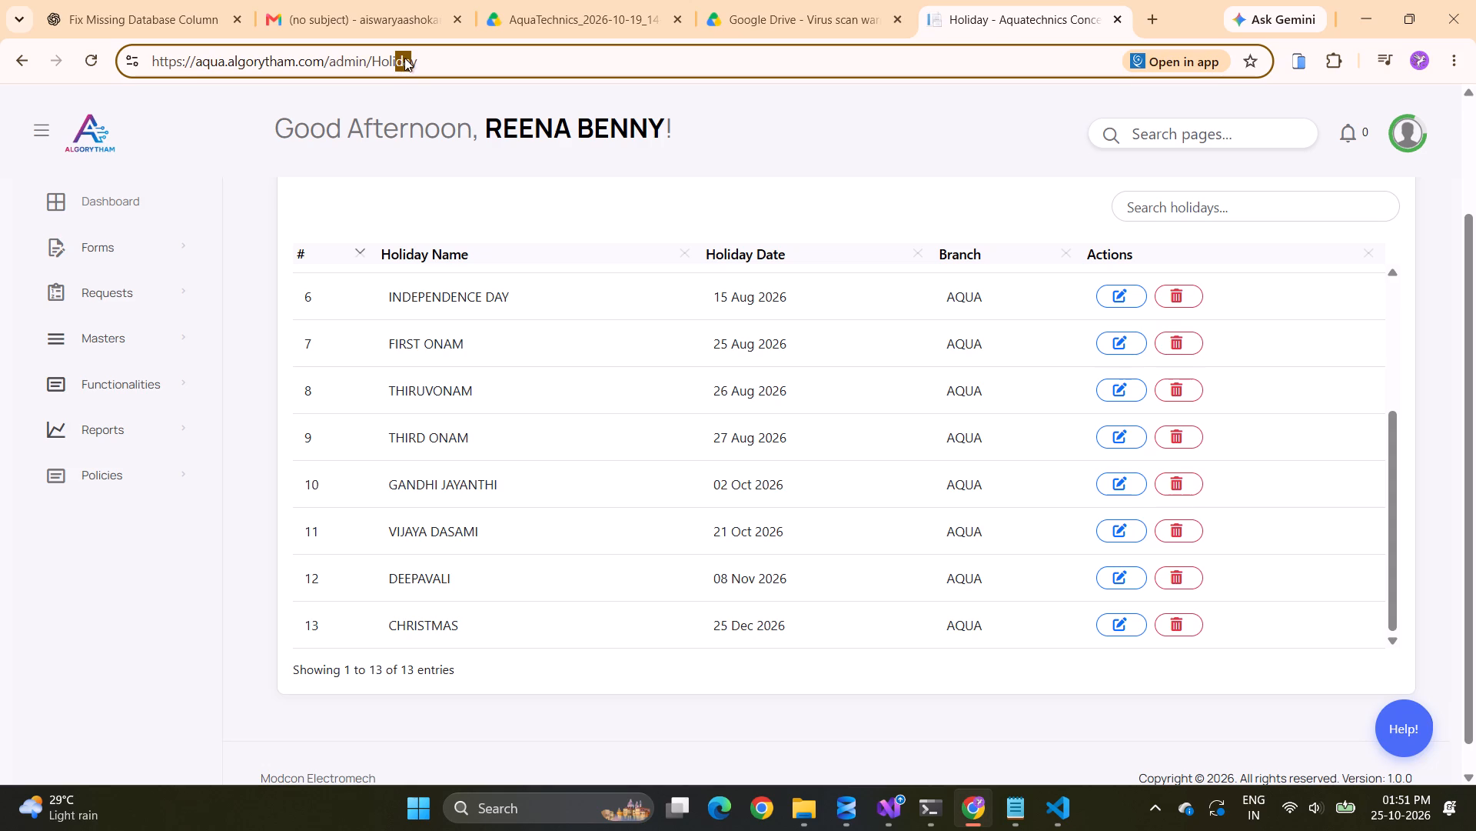
pyautogui.moveTo(421, 58); pyautogui.dragTo(328, 62)
pyautogui.hotkey('ctrl', 'c')
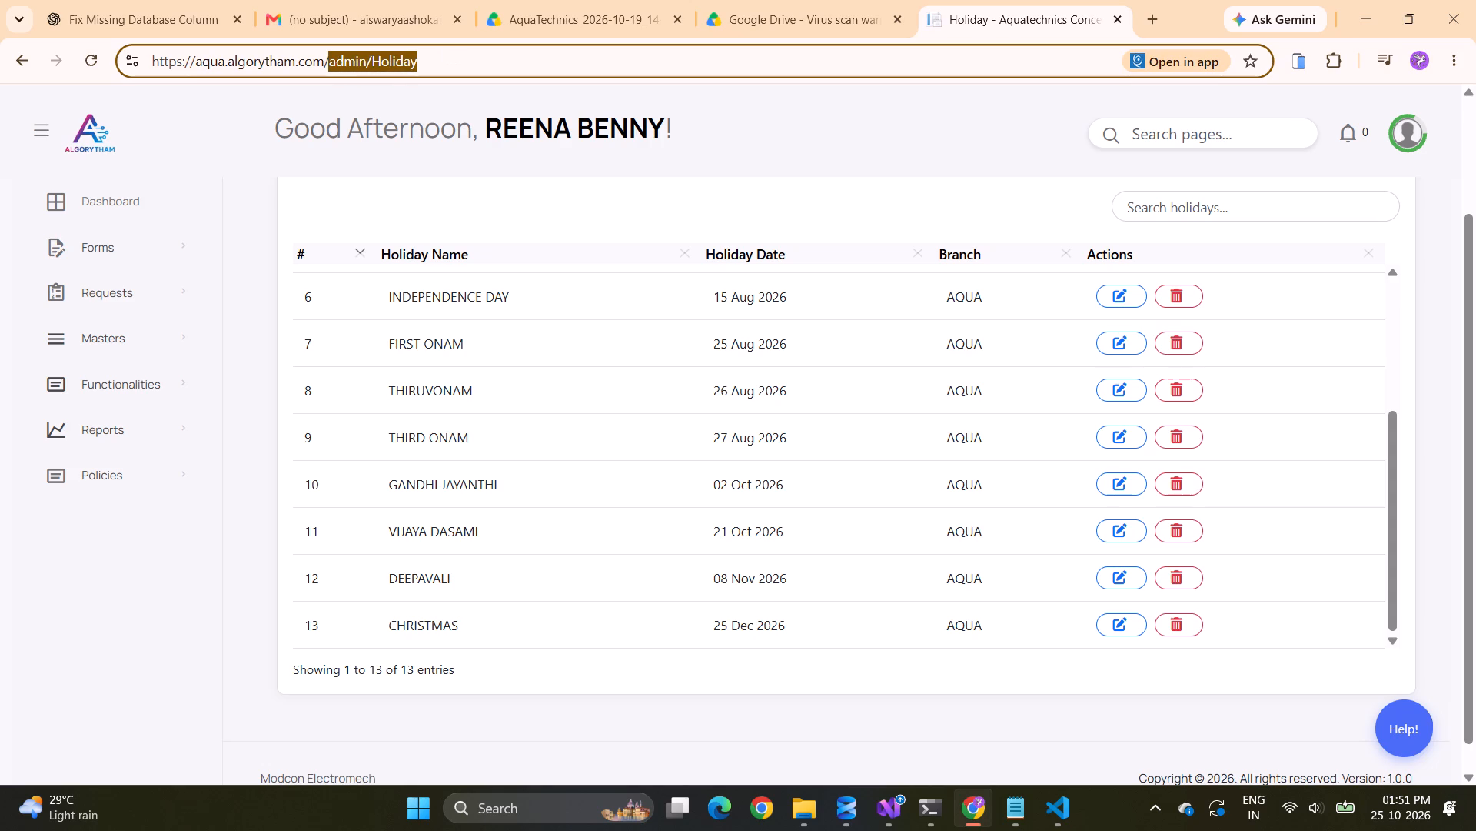
# Open the Page Access page by its address and look through its records, returning to the beginning.
pyautogui.moveTo(450, 59); pyautogui.dragTo(371, 68)
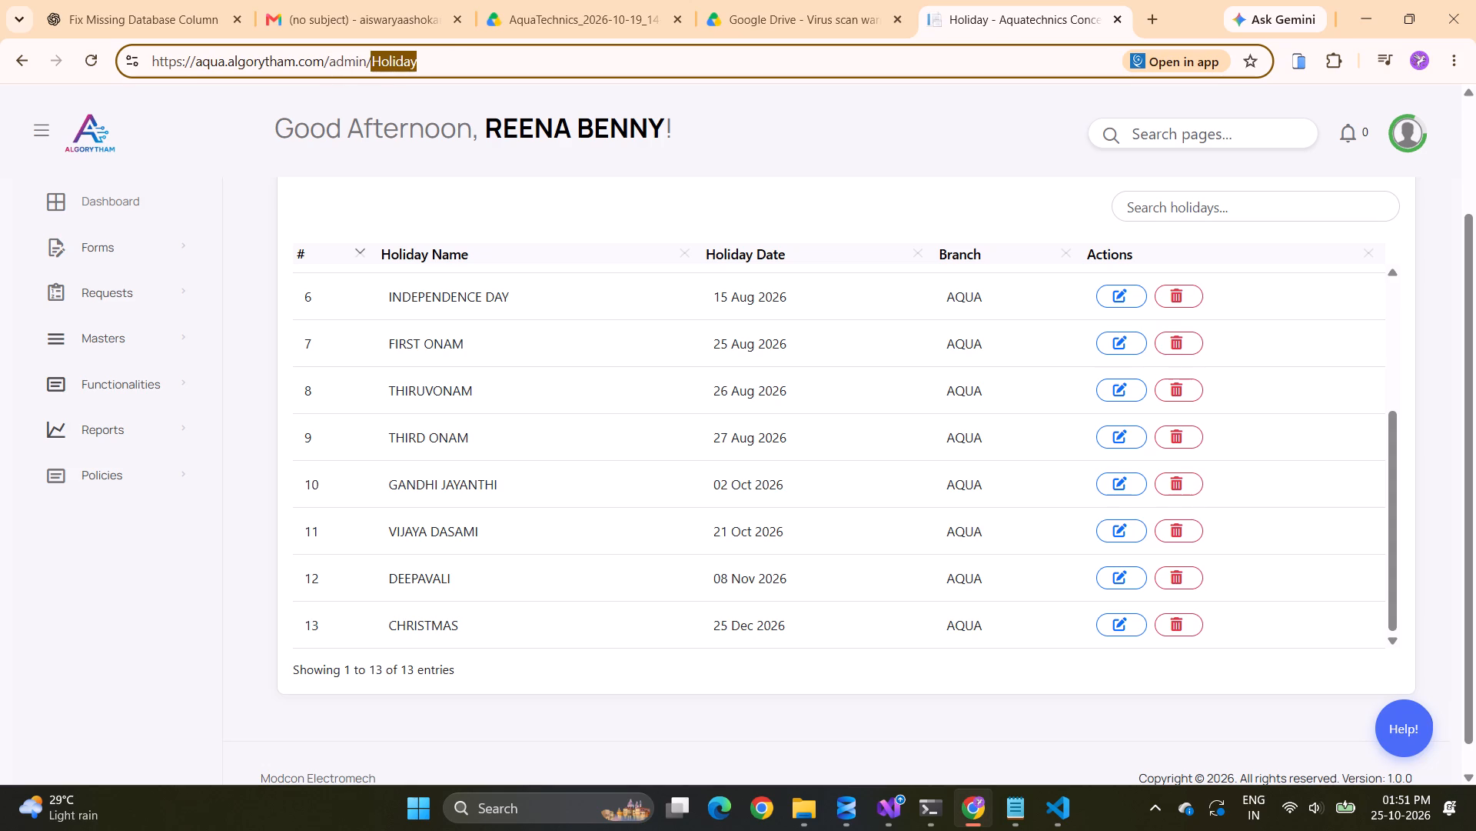
pyautogui.press('p')
pyautogui.press('Return')
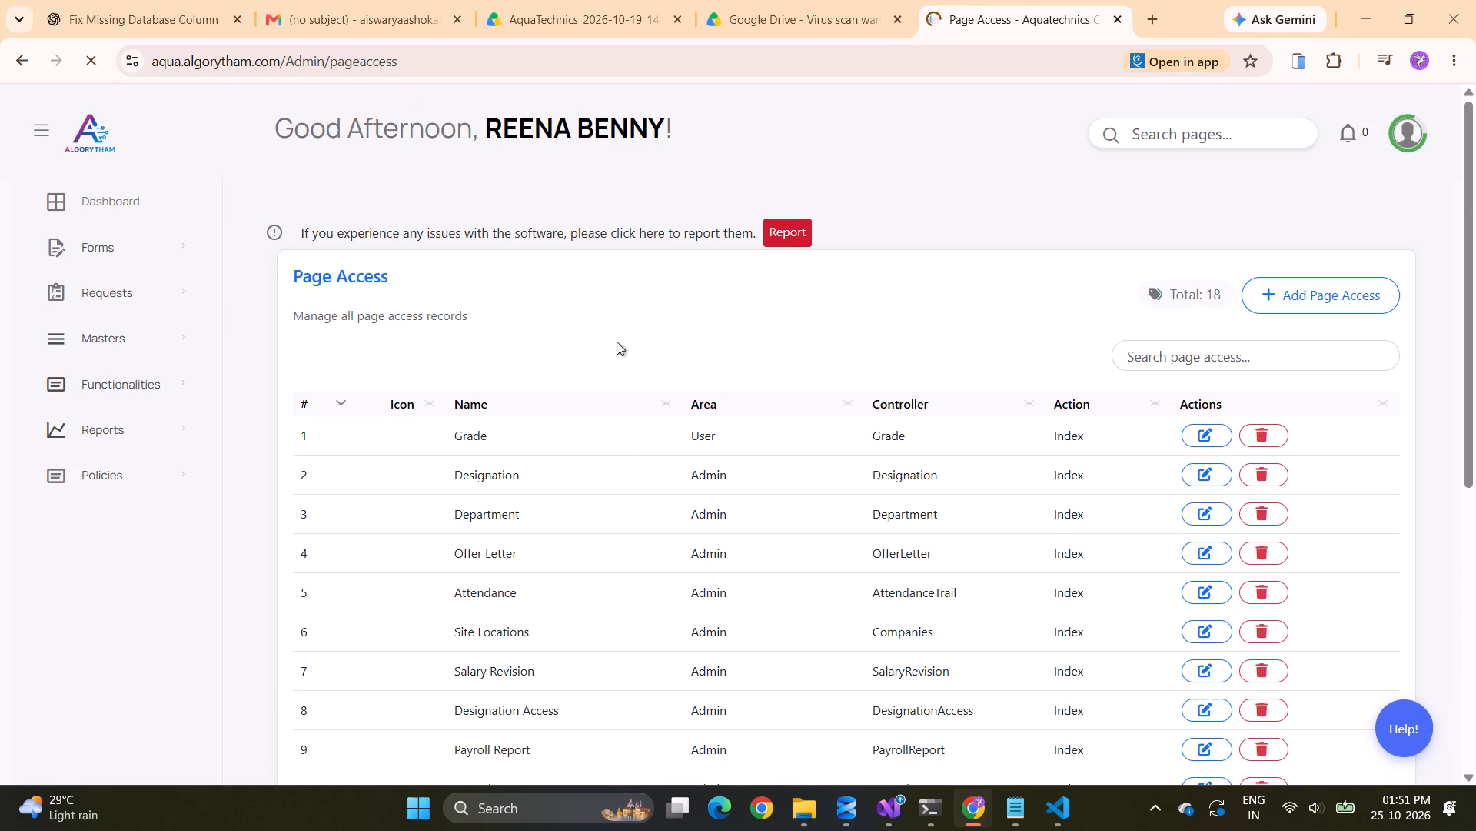
pyautogui.scroll(-4, 623, 430)
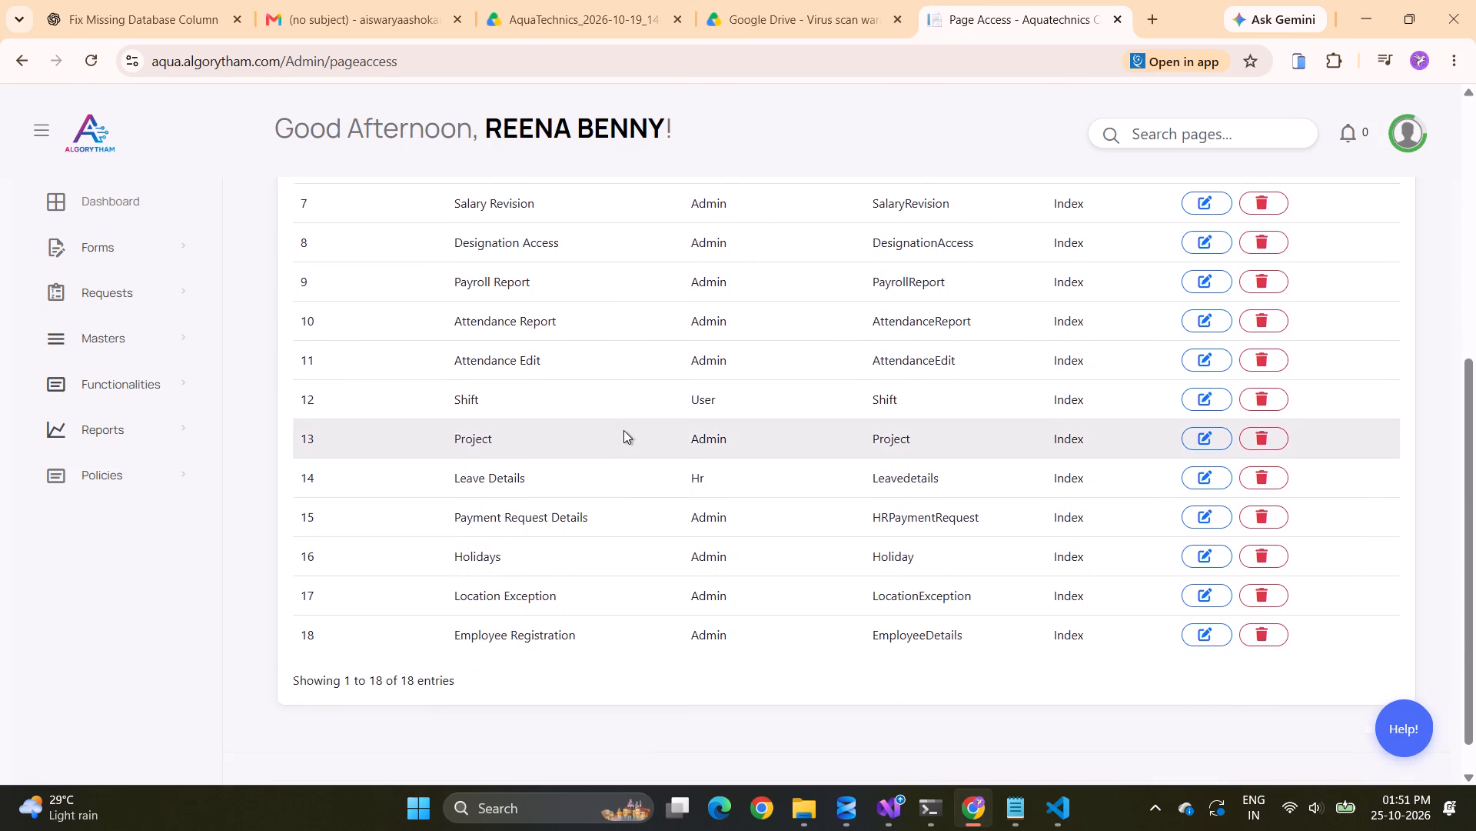
pyautogui.scroll(4, 623, 430)
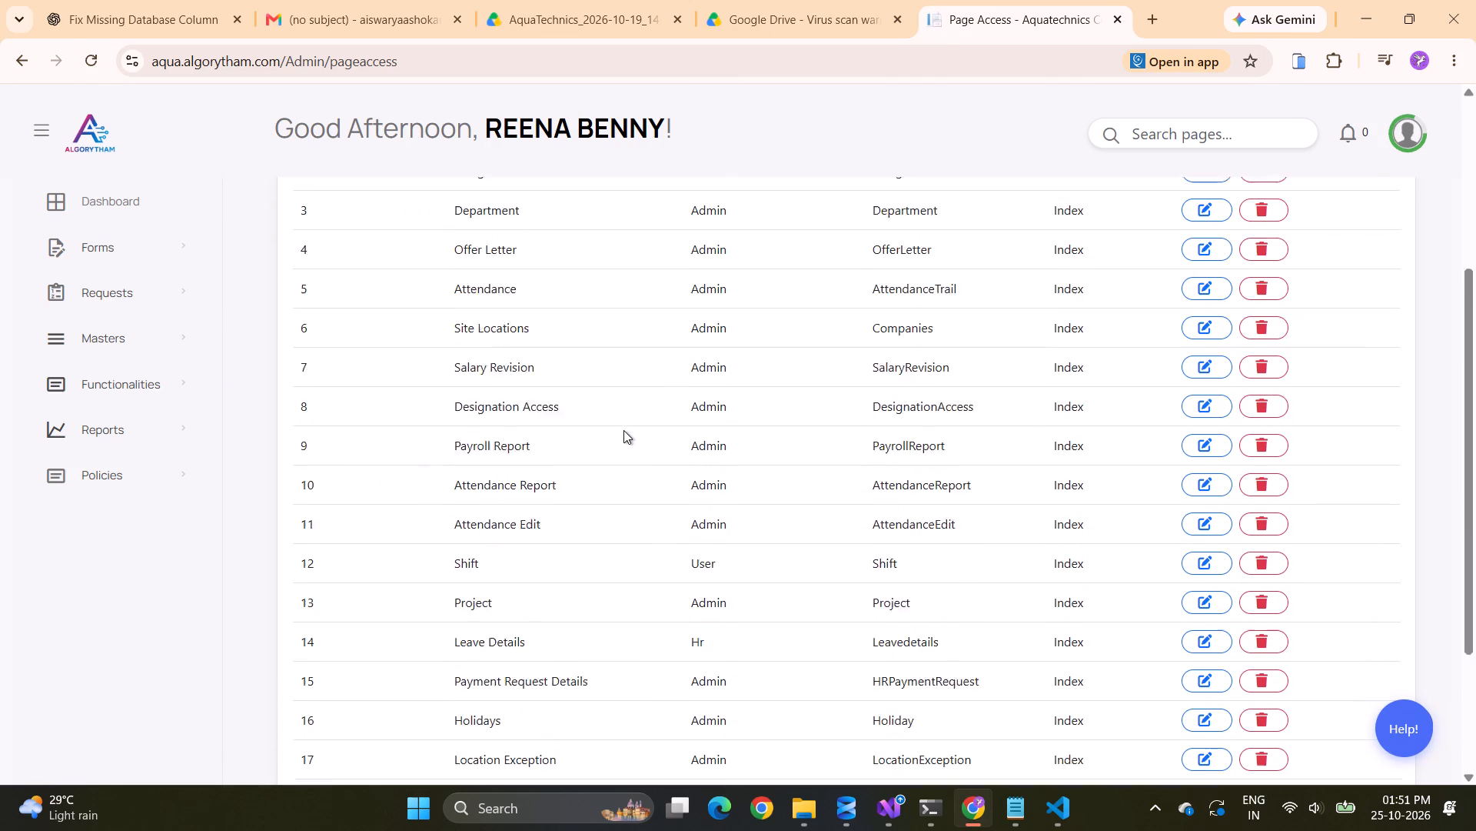
pyautogui.scroll(1, 623, 430)
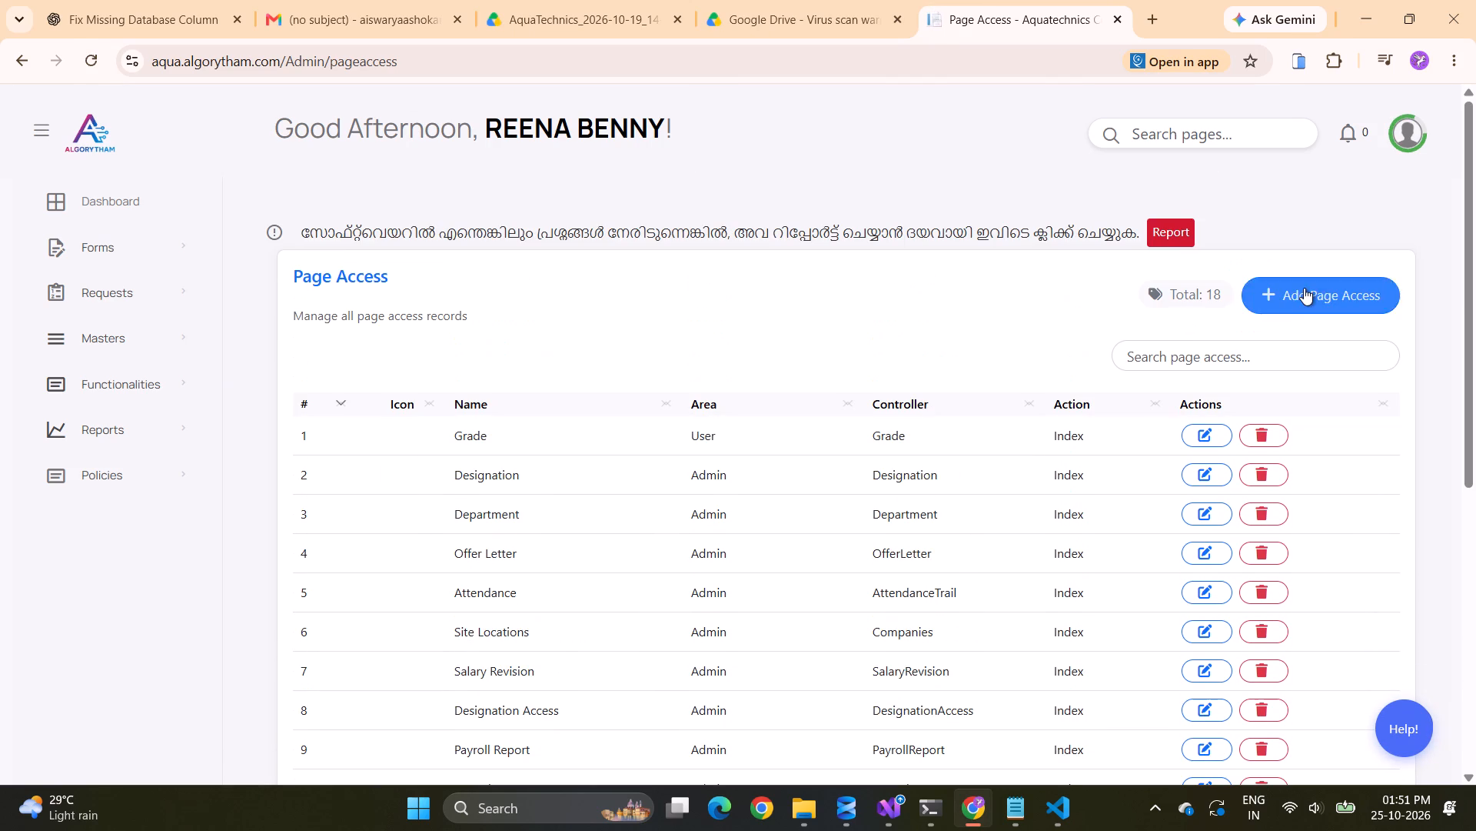
# Start a new page access record with the area Admin and the controller Holiday.
pyautogui.click(1308, 287)
pyautogui.click(811, 502)
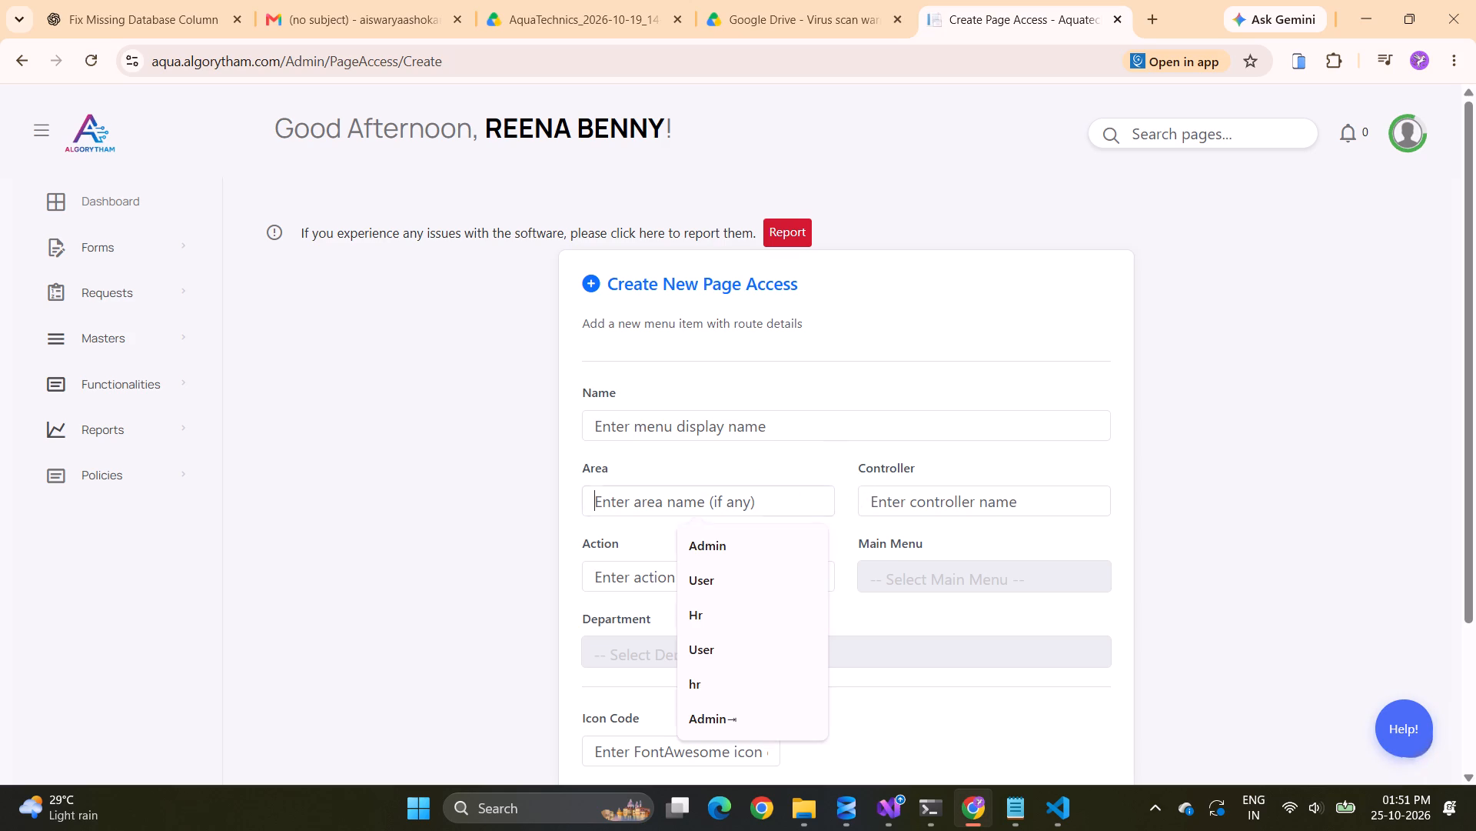
pyautogui.click(769, 546)
pyautogui.click(914, 500)
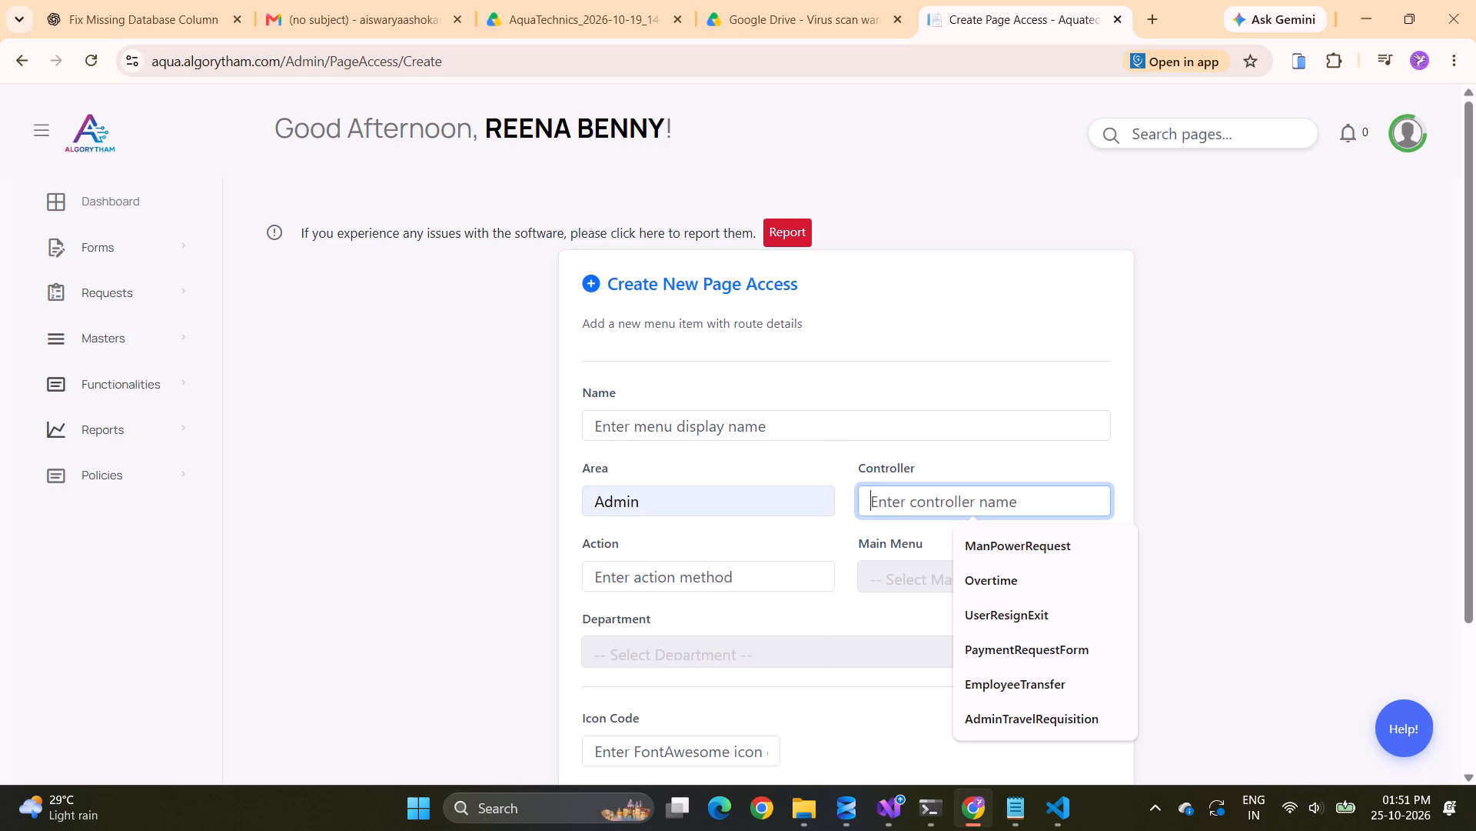
pyautogui.hotkey('ctrl', 'v')
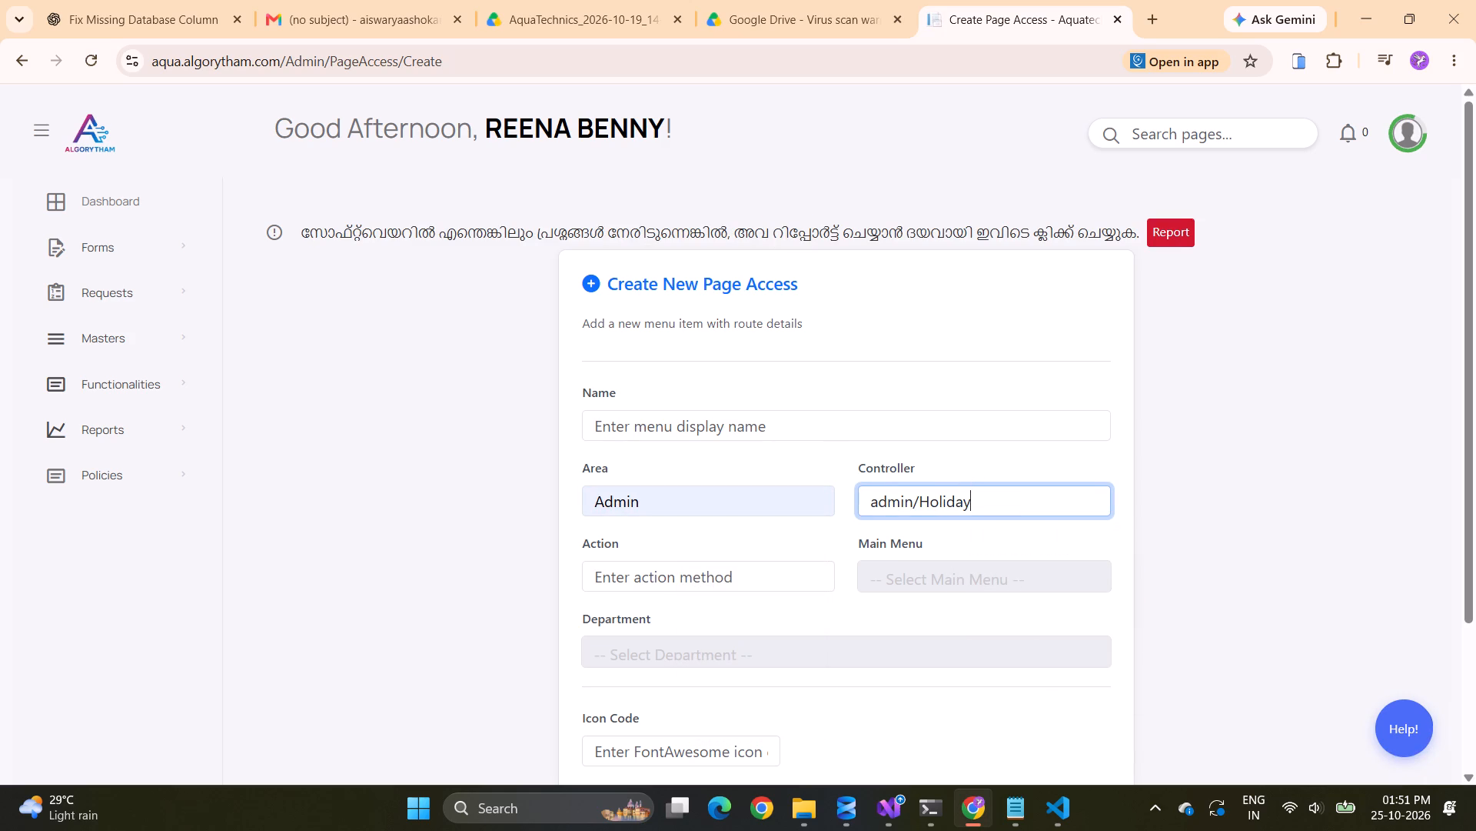
pyautogui.click(921, 497)
pyautogui.press('\\')
pyautogui.press('BackSpace')
pyautogui.press('BackSpace')
pyautogui.press('BackSpace')
pyautogui.press('BackSpace')
pyautogui.press('BackSpace')
pyautogui.press('BackSpace')
pyautogui.press('BackSpace')
# Name the new page access record Holidays.
pyautogui.click(749, 419)
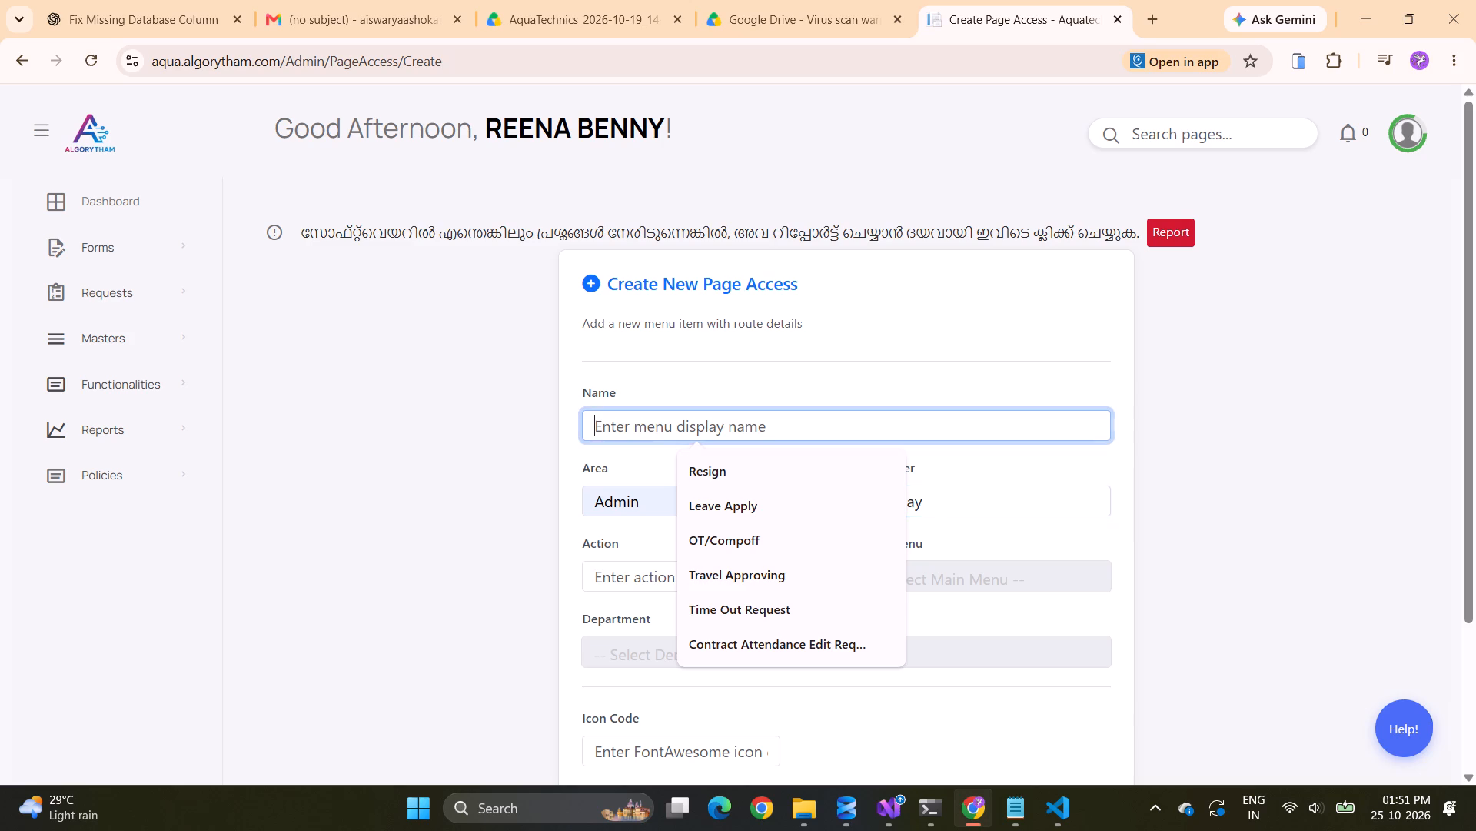
pyautogui.hotkey('ctrl', 'v')
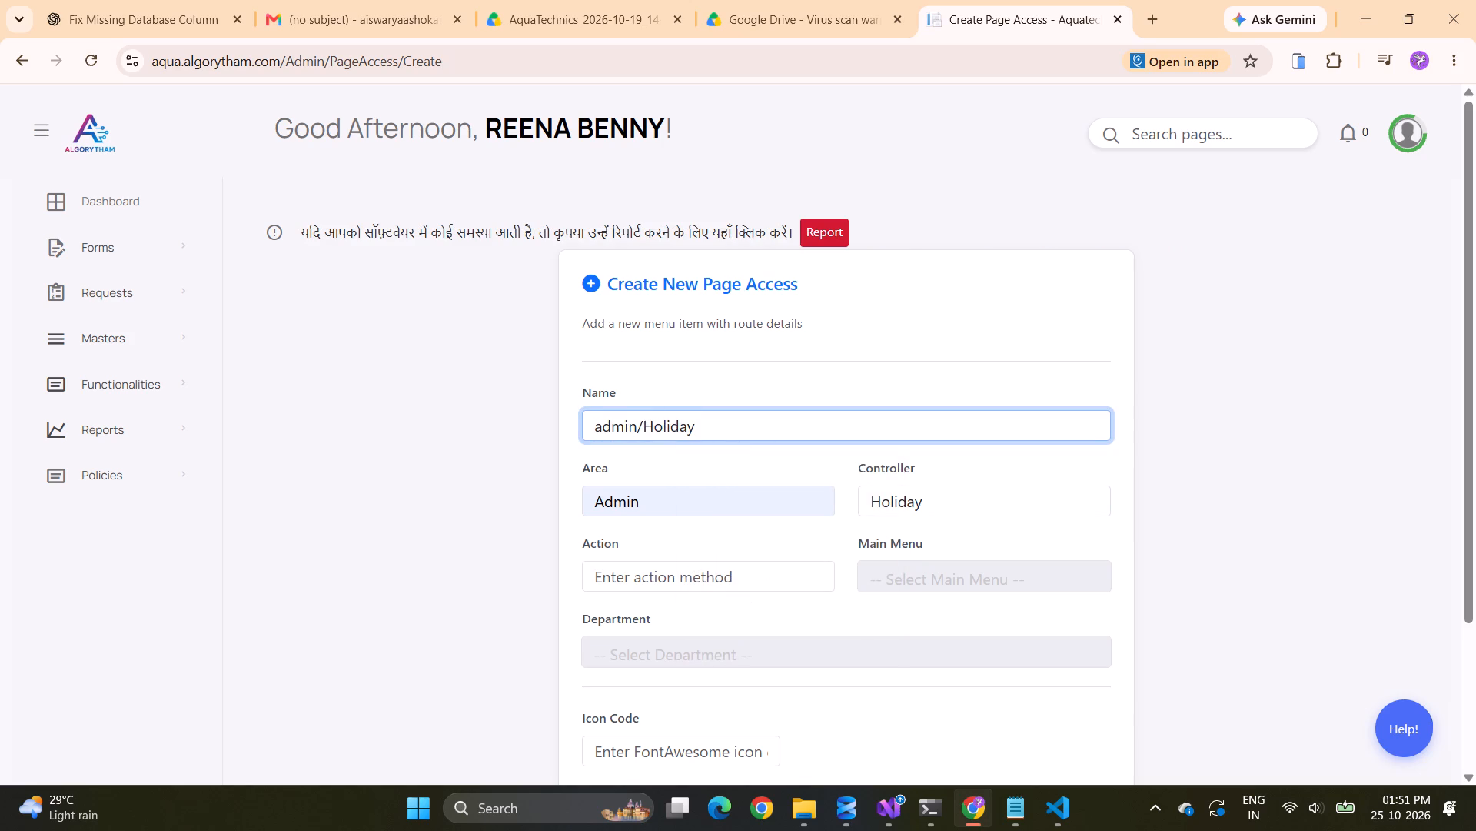
pyautogui.click(647, 420)
pyautogui.press('BackSpace')
pyautogui.press('BackSpace')
pyautogui.press('BackSpace')
pyautogui.press('BackSpace')
pyautogui.press('BackSpace')
pyautogui.press('BackSpace')
pyautogui.press('BackSpace')
pyautogui.press('BackSpace')
pyautogui.press('BackSpace')
pyautogui.press('BackSpace')
pyautogui.press('BackSpace')
pyautogui.press('BackSpace')
pyautogui.press('Right')
pyautogui.press('Right')
pyautogui.press('Right')
pyautogui.press('Right')
pyautogui.press('Right')
pyautogui.press('Right')
pyautogui.press('Right')
pyautogui.press('Right')
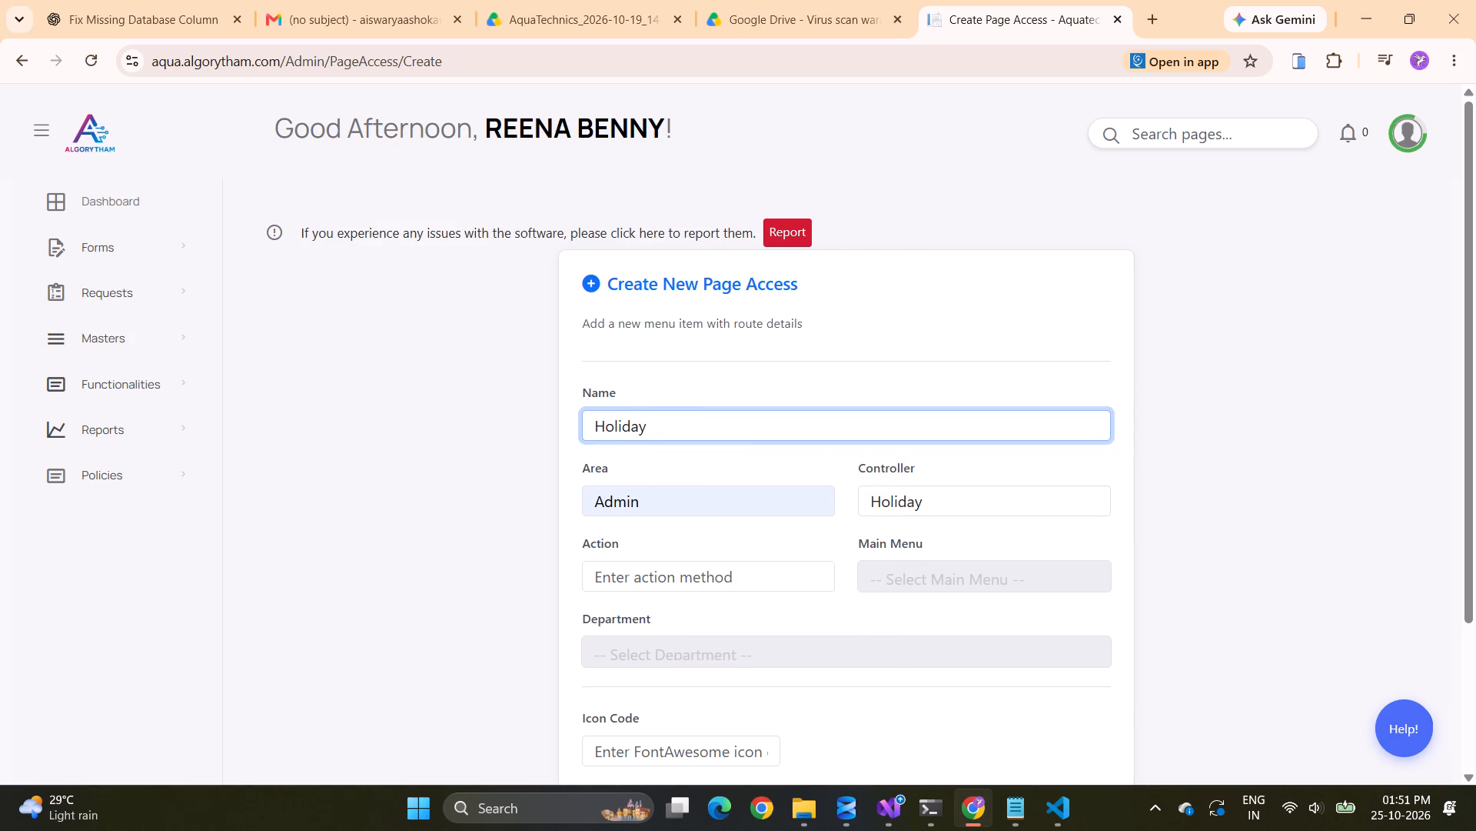
pyautogui.press('s')
# Set the record's action to Index, main menu to Masters and department to HUMAN RESOURCES, and save it.
pyautogui.scroll(-1, 819, 529)
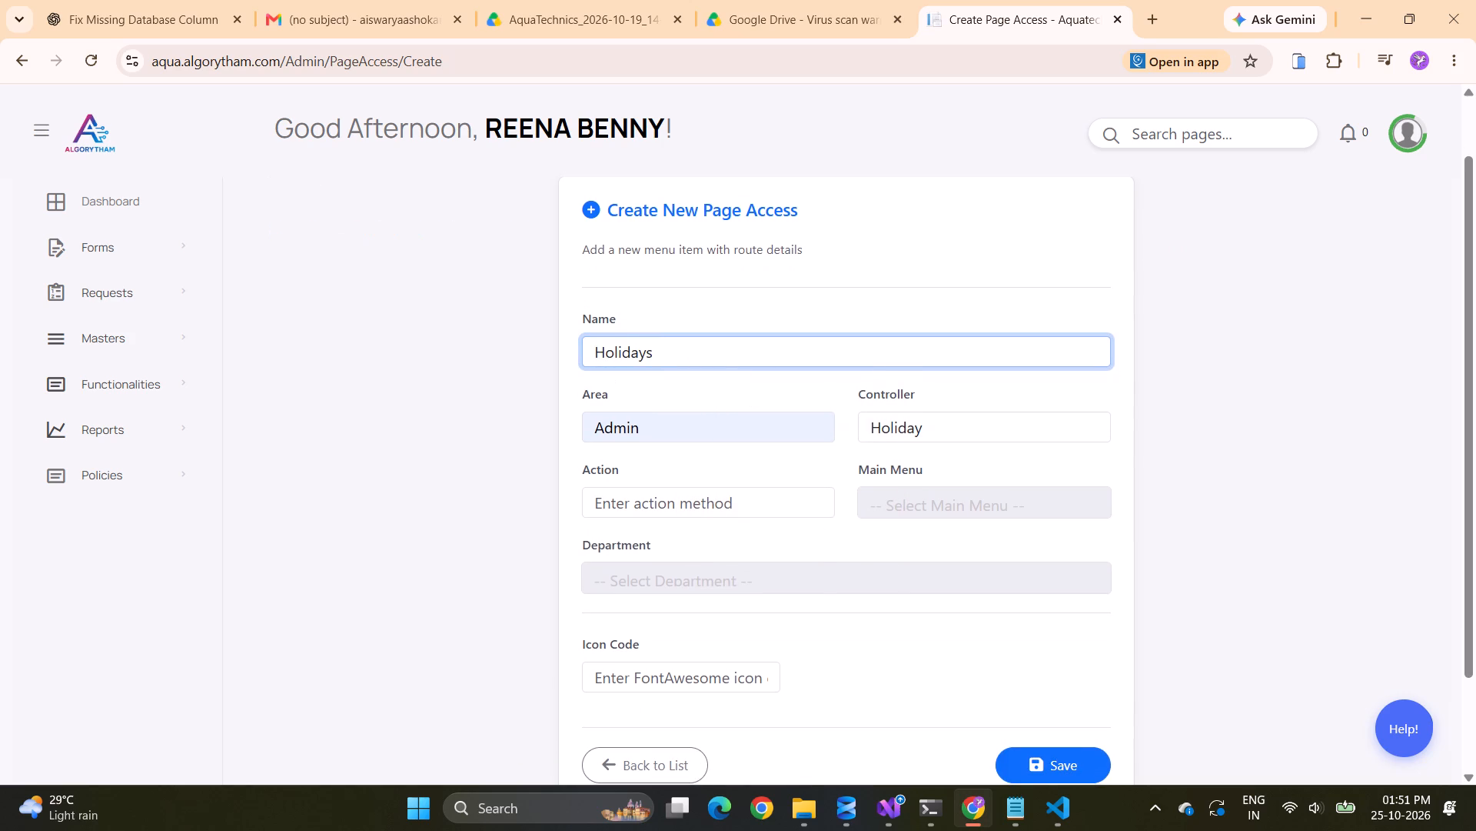
pyautogui.click(731, 505)
pyautogui.click(713, 557)
pyautogui.click(913, 500)
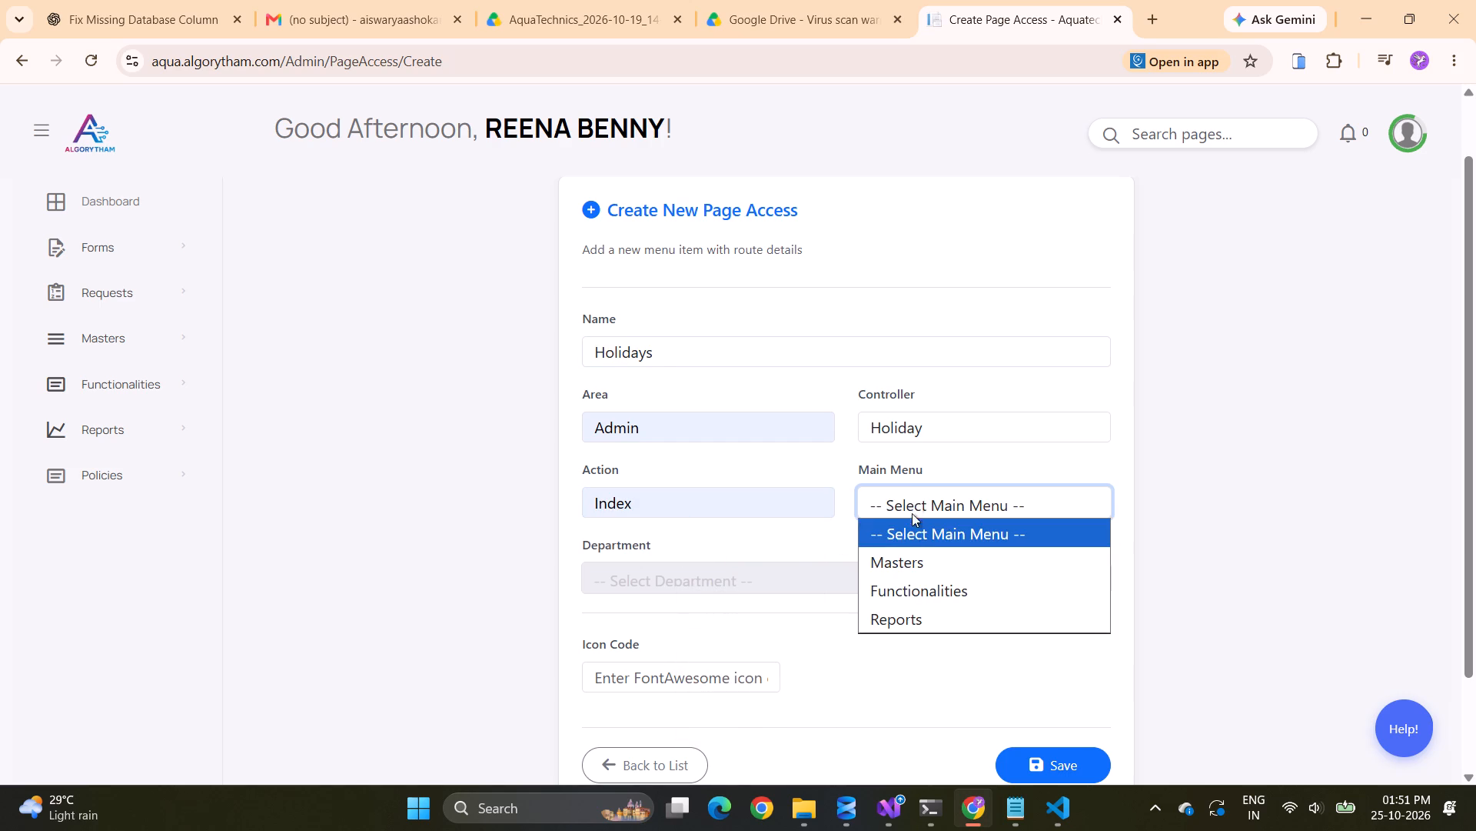
pyautogui.click(903, 565)
pyautogui.click(881, 574)
pyautogui.click(665, 117)
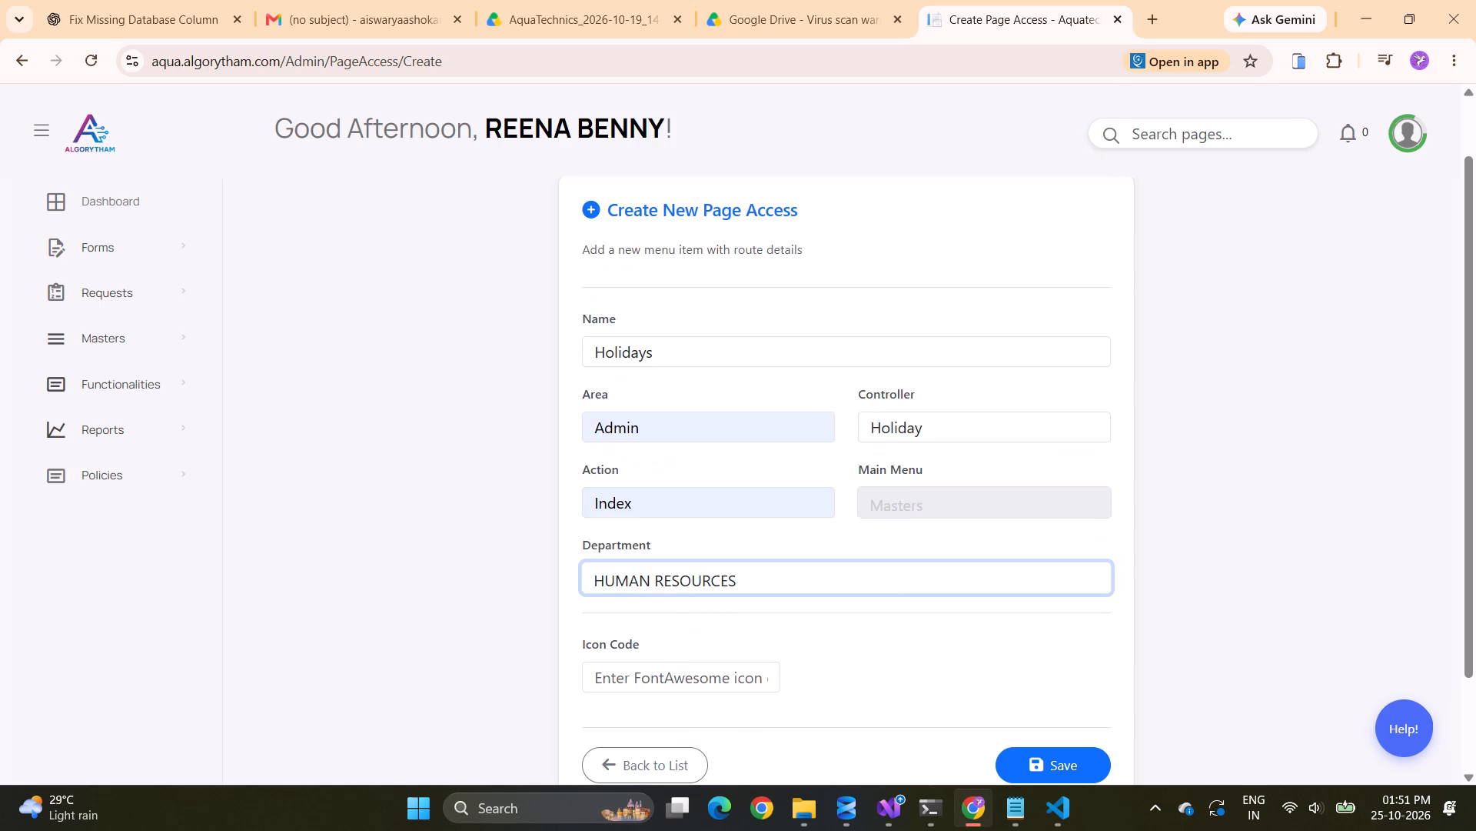
pyautogui.scroll(-1, 766, 388)
pyautogui.click(1074, 736)
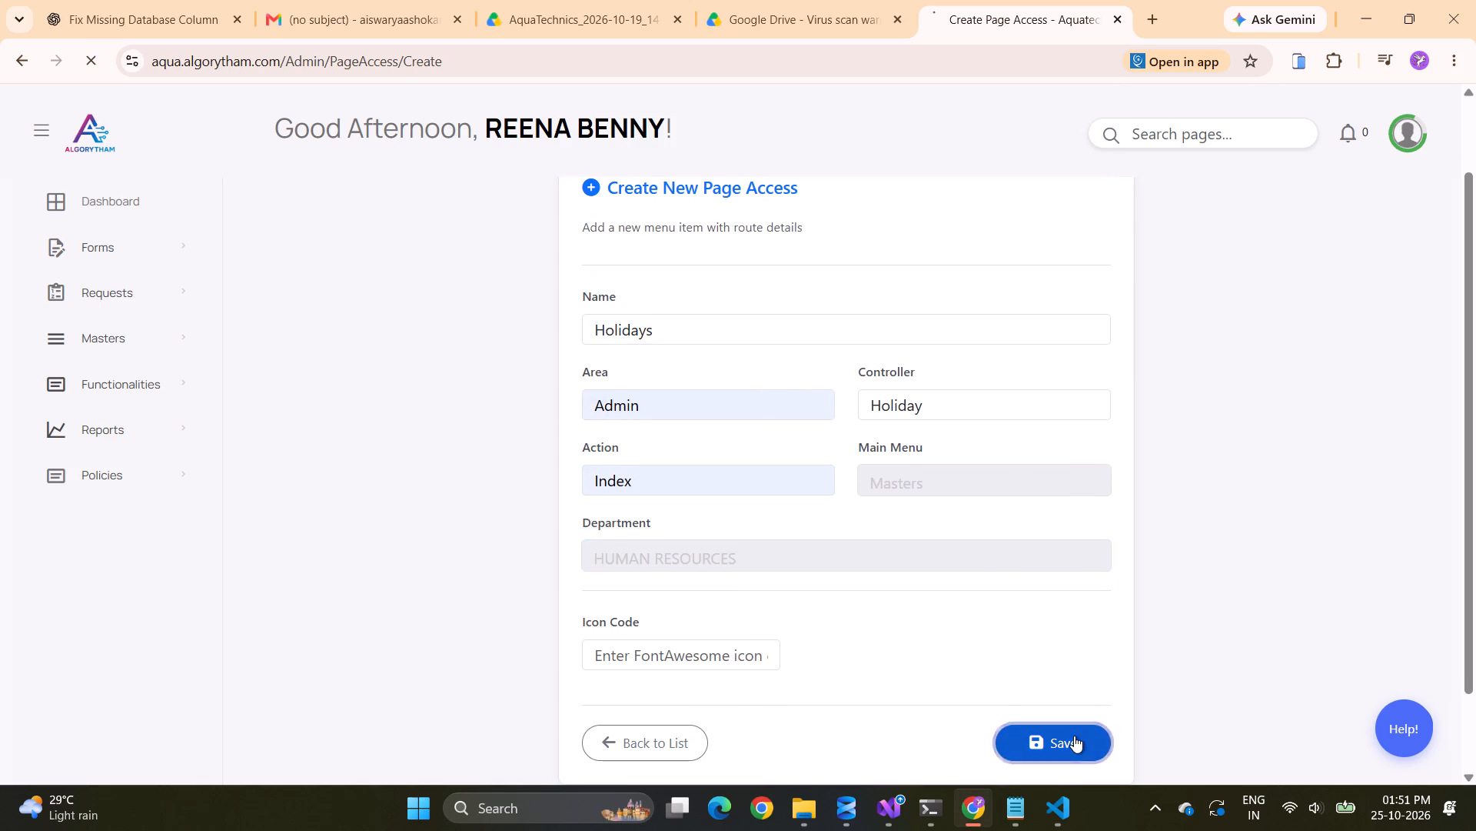
# Look through the Page Access list down to its last record and return to the beginning.
pyautogui.scroll(-2, 816, 602)
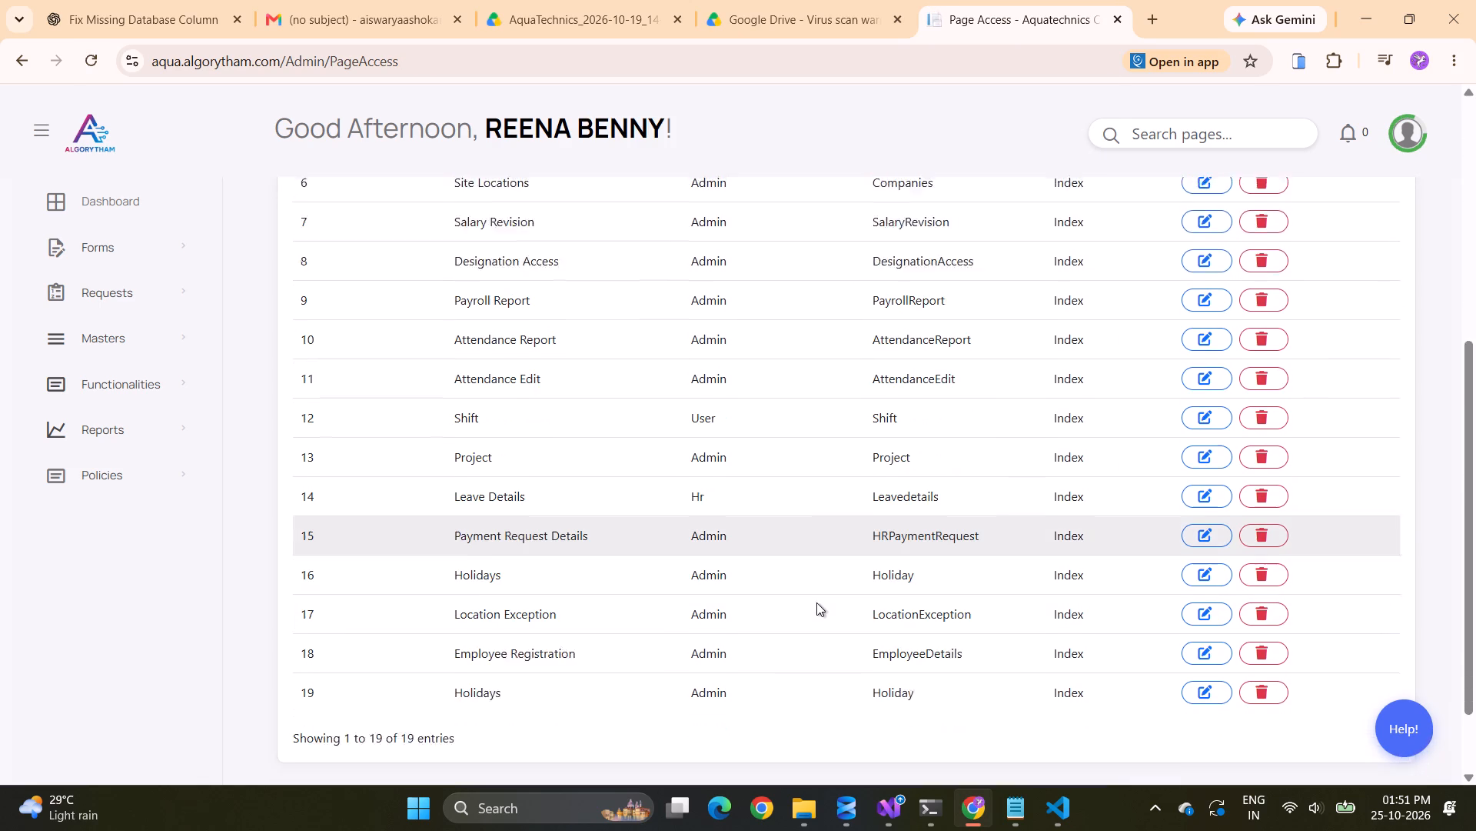
pyautogui.scroll(-3, 816, 602)
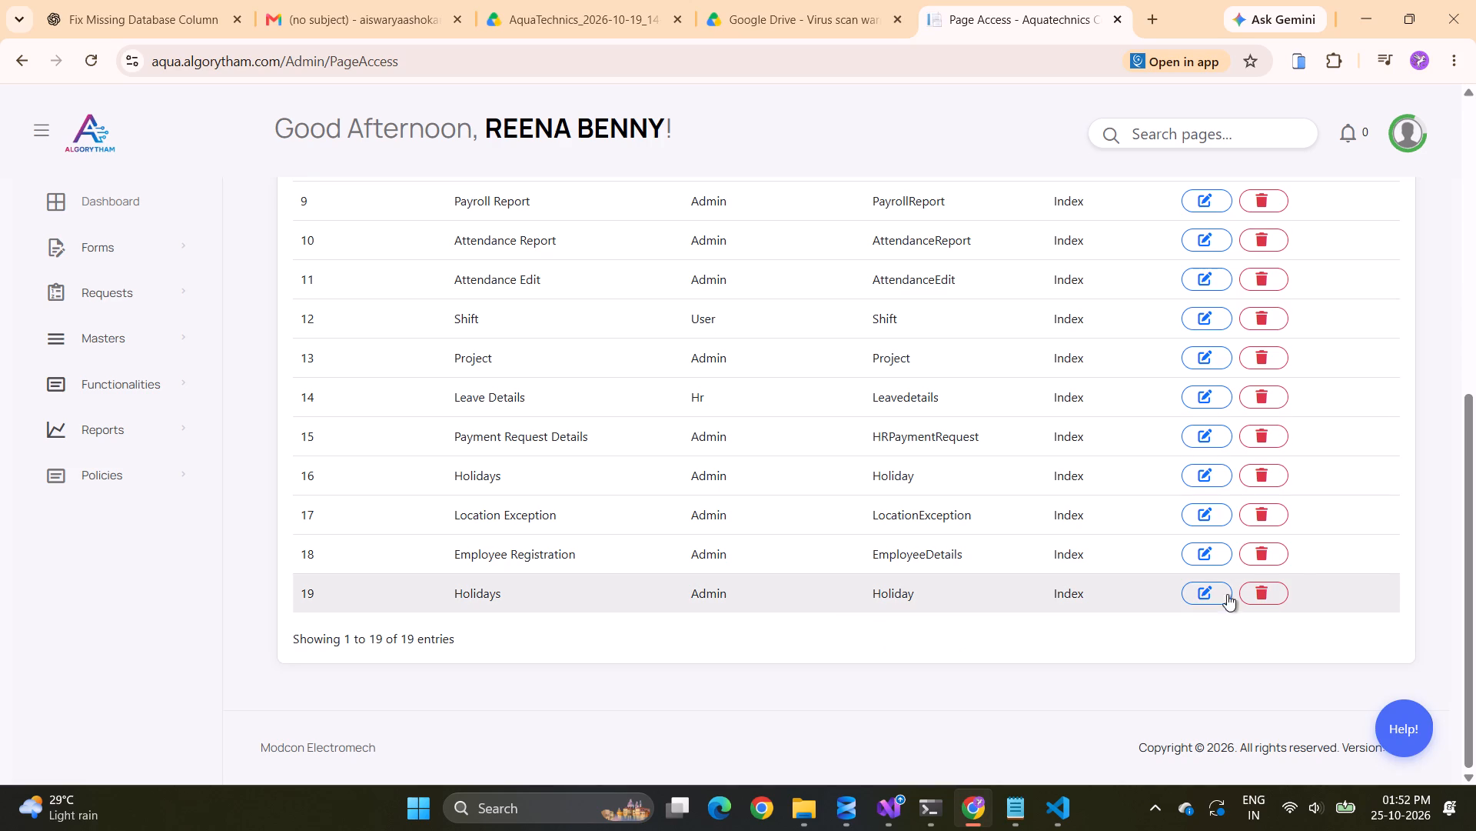
pyautogui.scroll(7, 1129, 245)
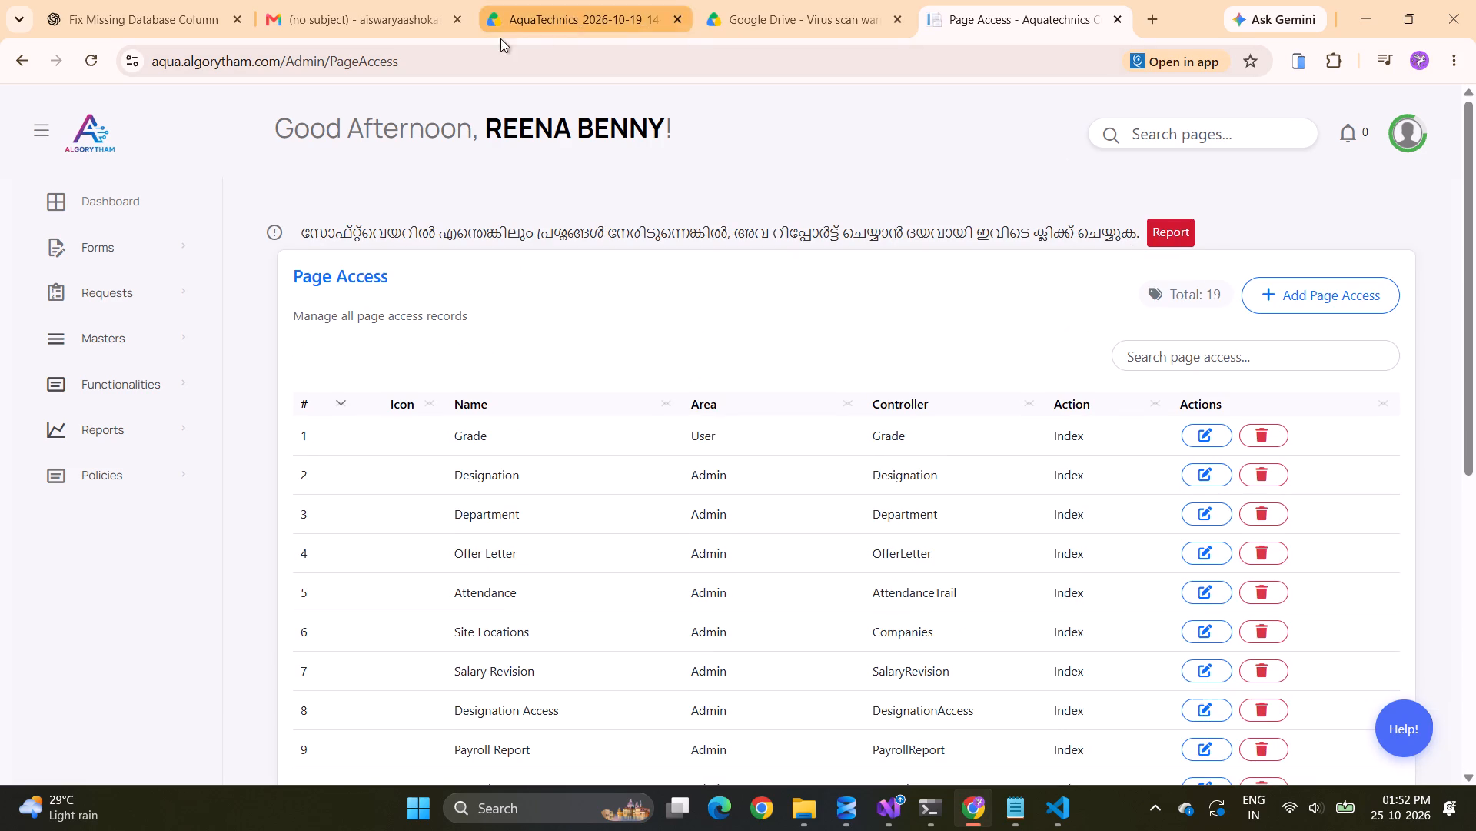
# Open the Designation Page Access page at Admin/Designationaccess.
pyautogui.moveTo(440, 61); pyautogui.dragTo(327, 72)
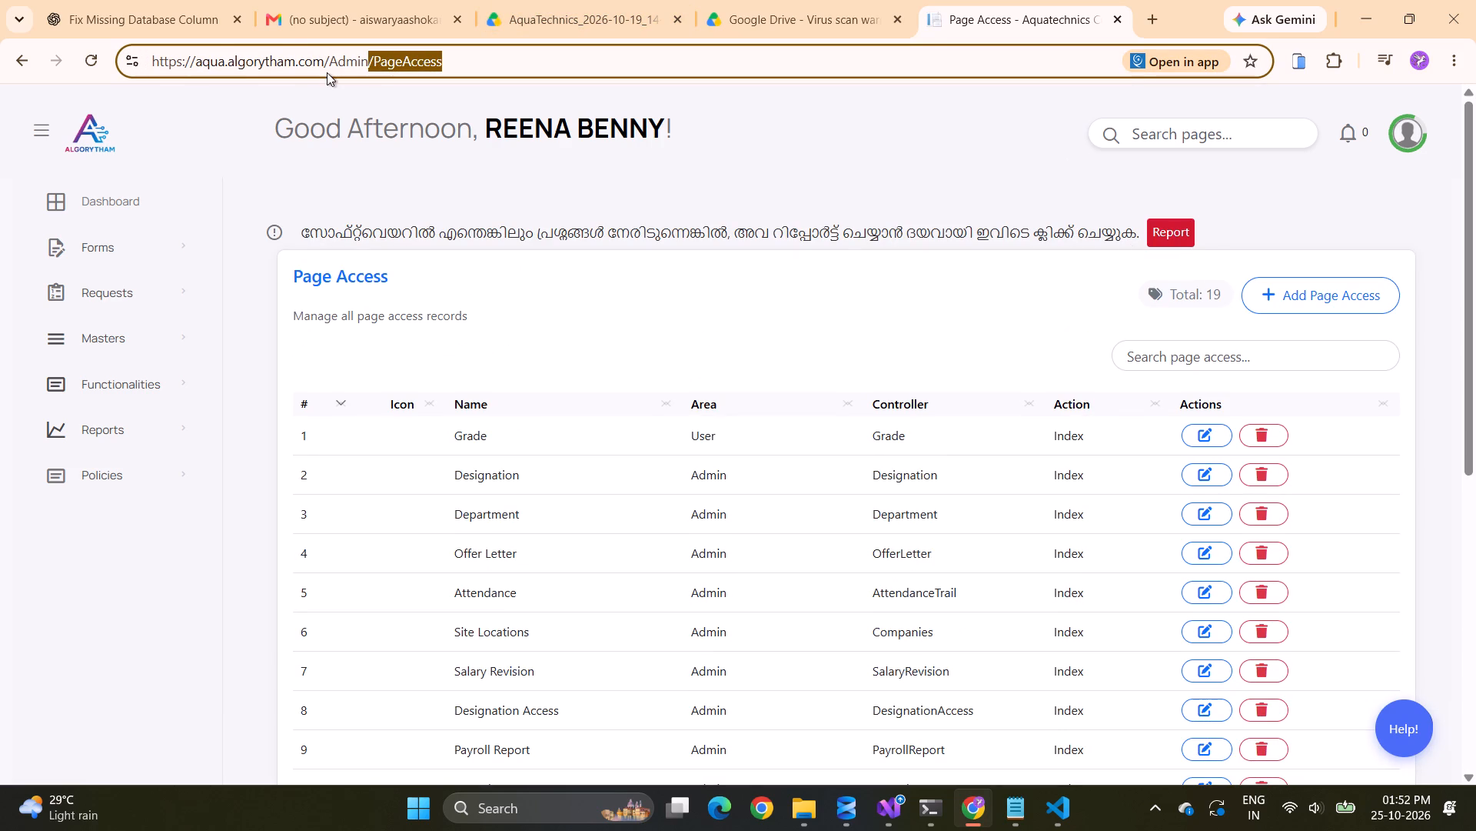
pyautogui.click(463, 55)
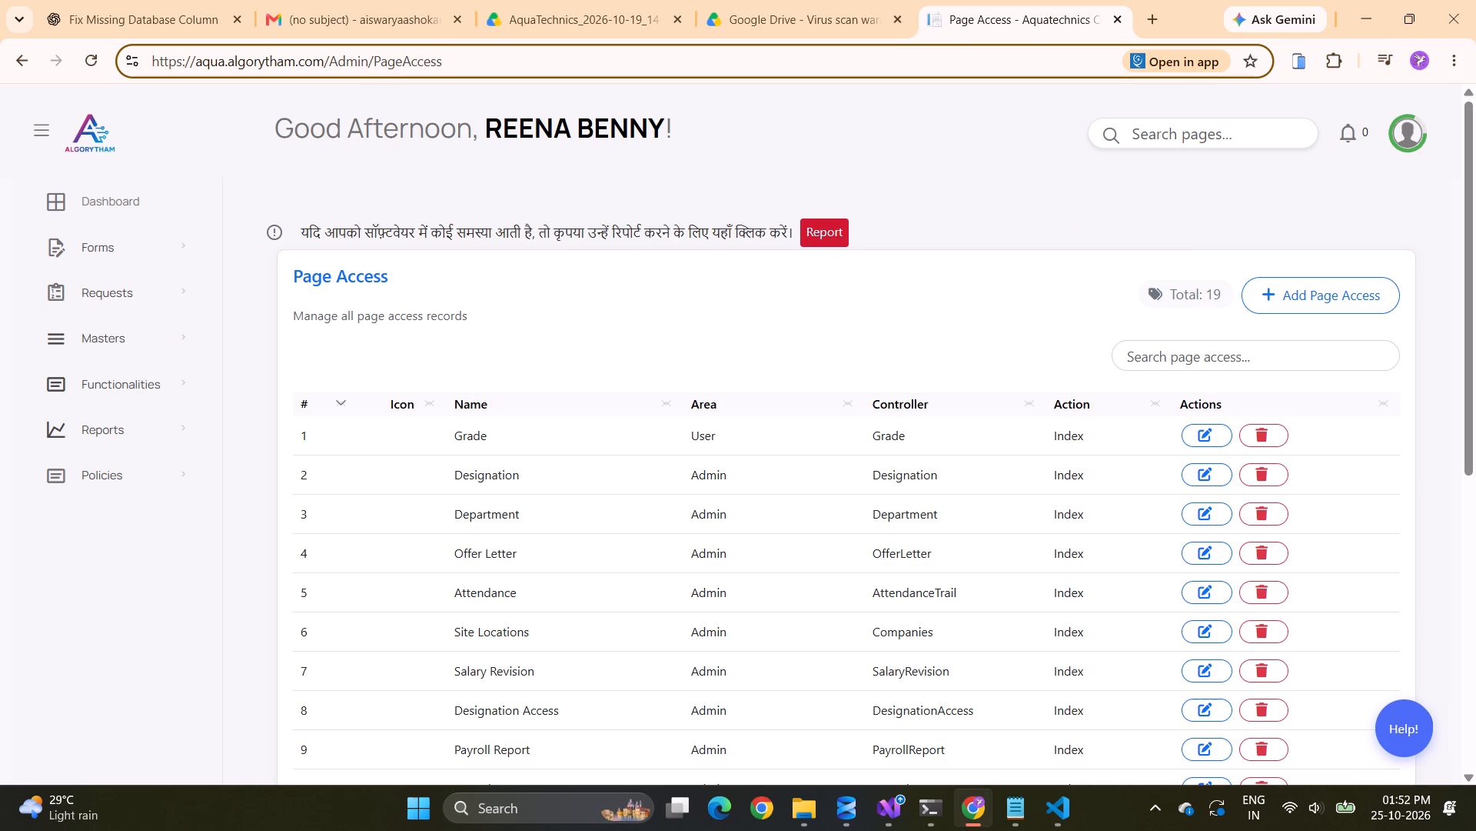
pyautogui.moveTo(379, 60); pyautogui.dragTo(406, 62)
pyautogui.moveTo(406, 62); pyautogui.dragTo(430, 67)
pyautogui.moveTo(430, 67); pyautogui.dragTo(457, 68)
pyautogui.click(457, 68)
pyautogui.moveTo(457, 68); pyautogui.dragTo(407, 70)
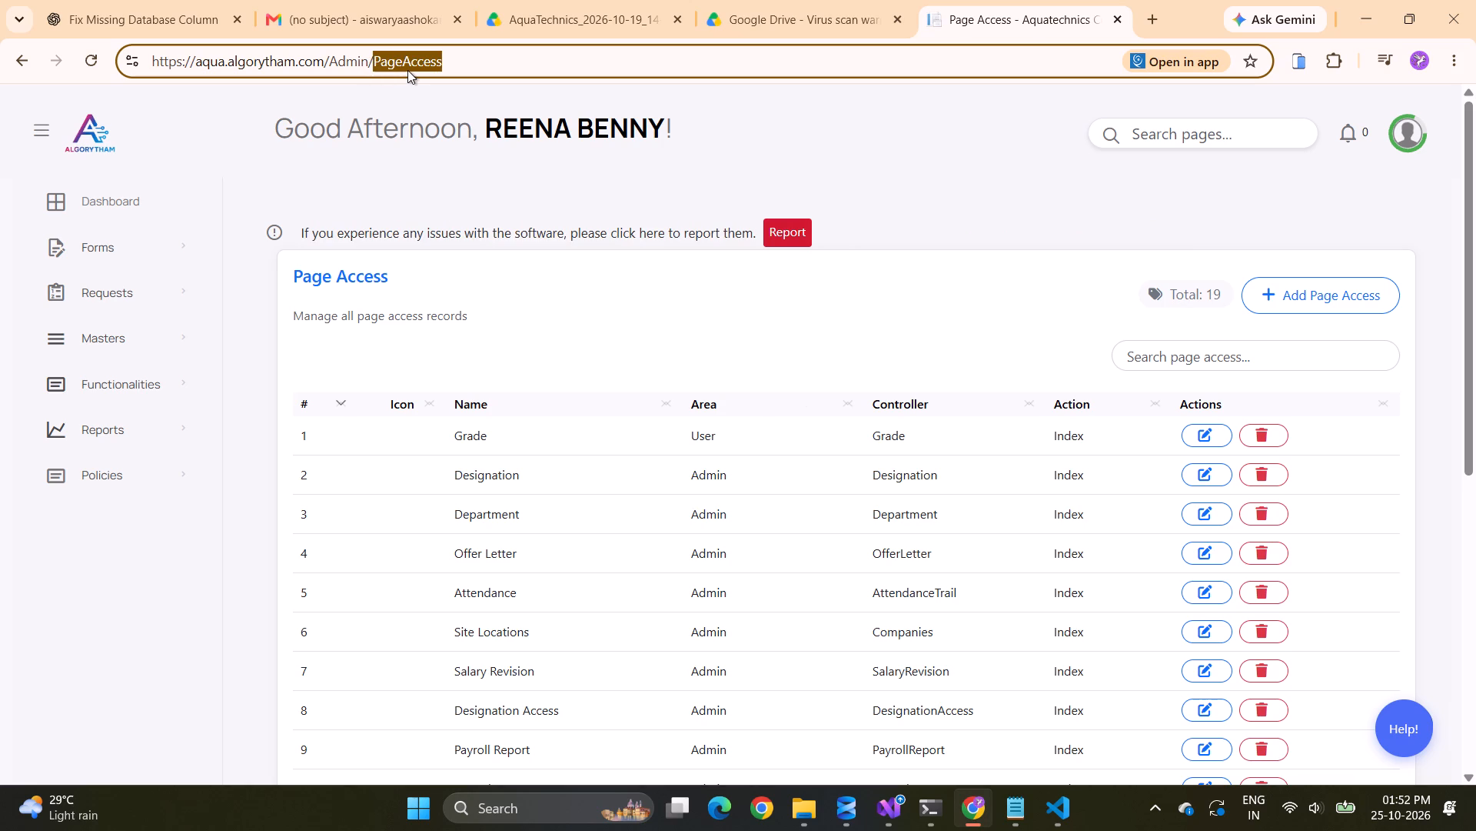
pyautogui.press('BackSpace')
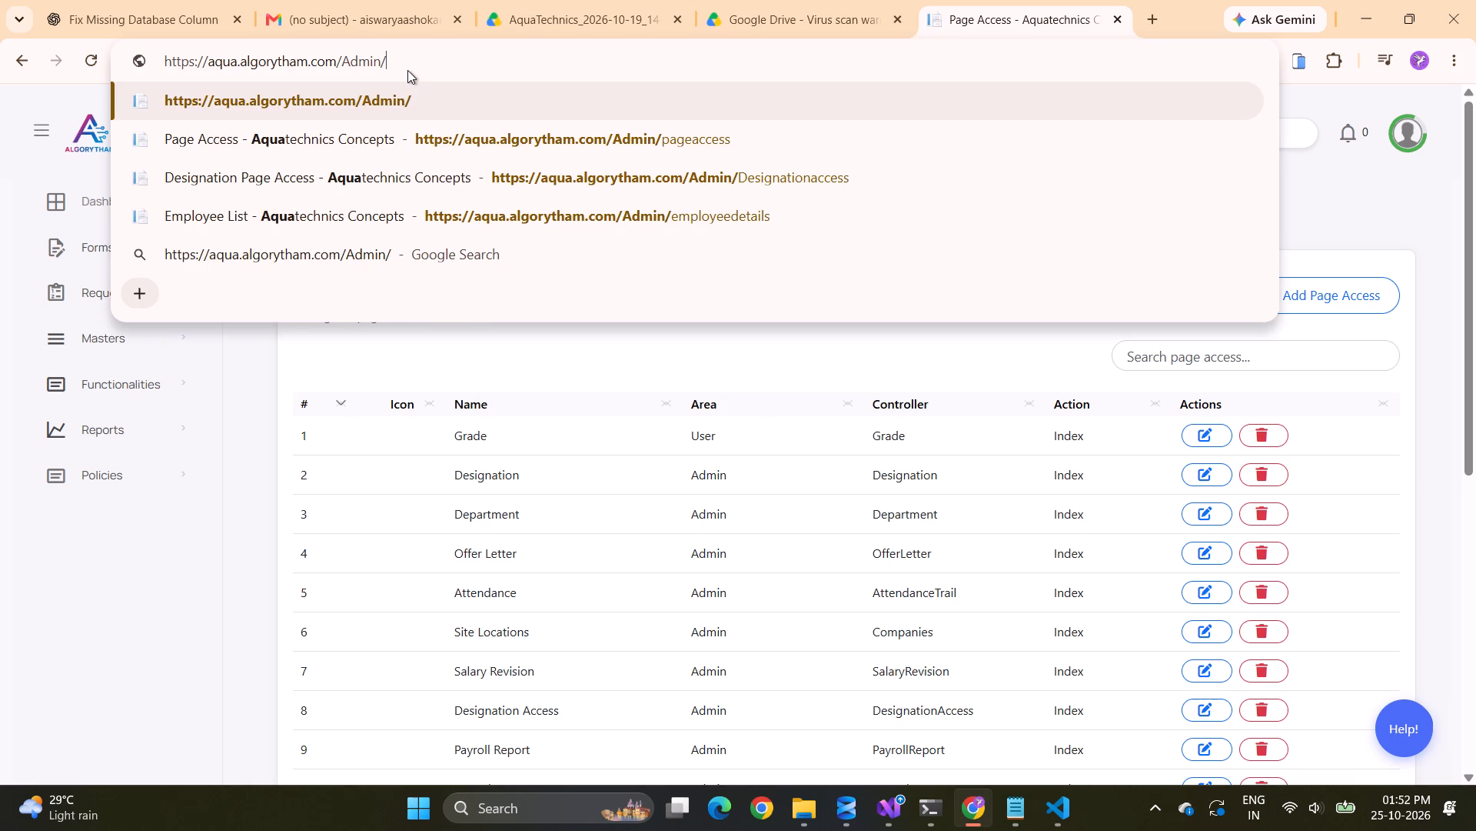
pyautogui.write('de')
pyautogui.press('Return')
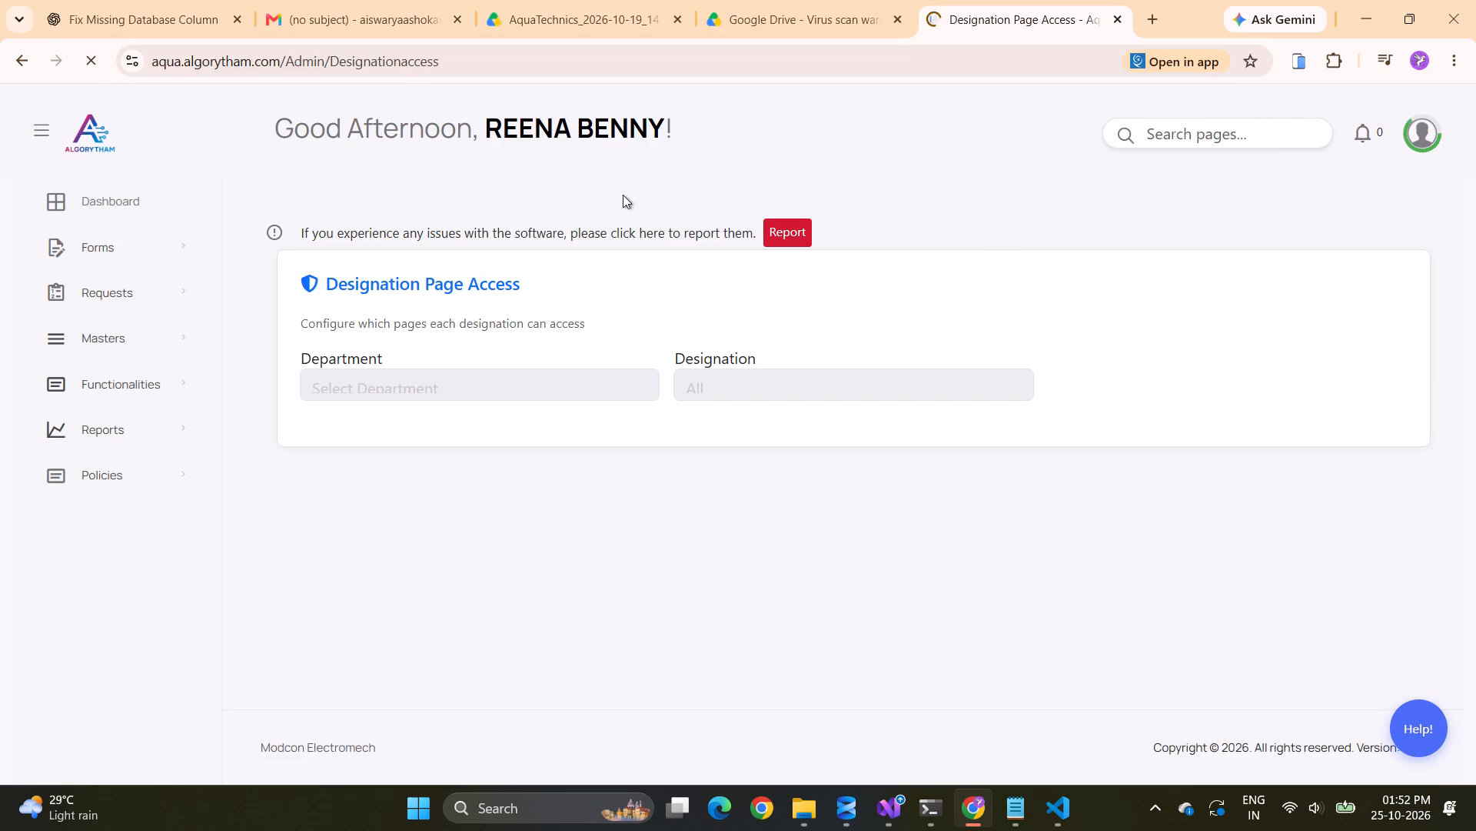
# Grant the HUMAN RESOURCES department access to the Holidays page and save the access settings.
pyautogui.click(455, 389)
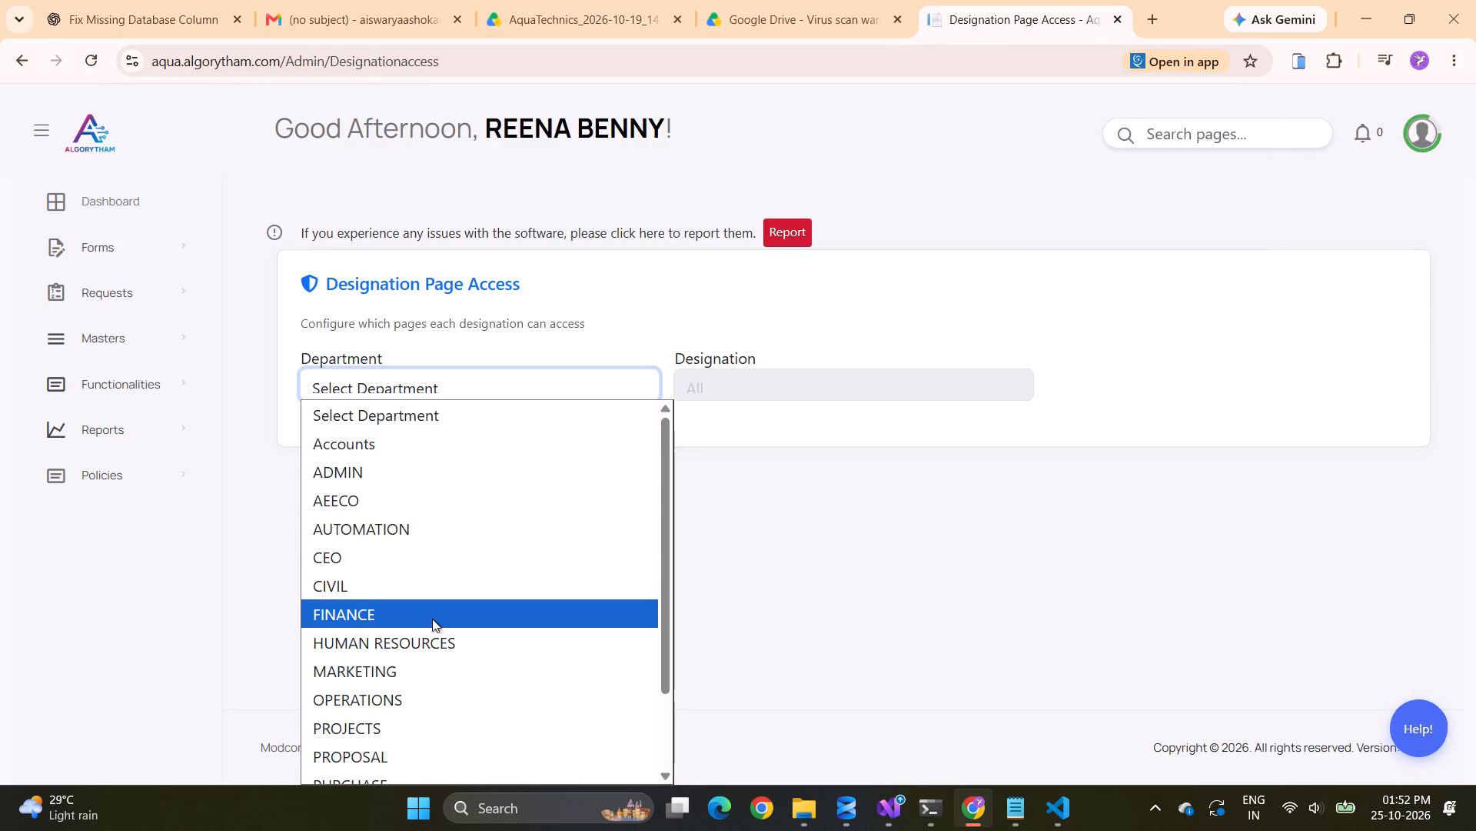
pyautogui.click(432, 626)
pyautogui.click(425, 373)
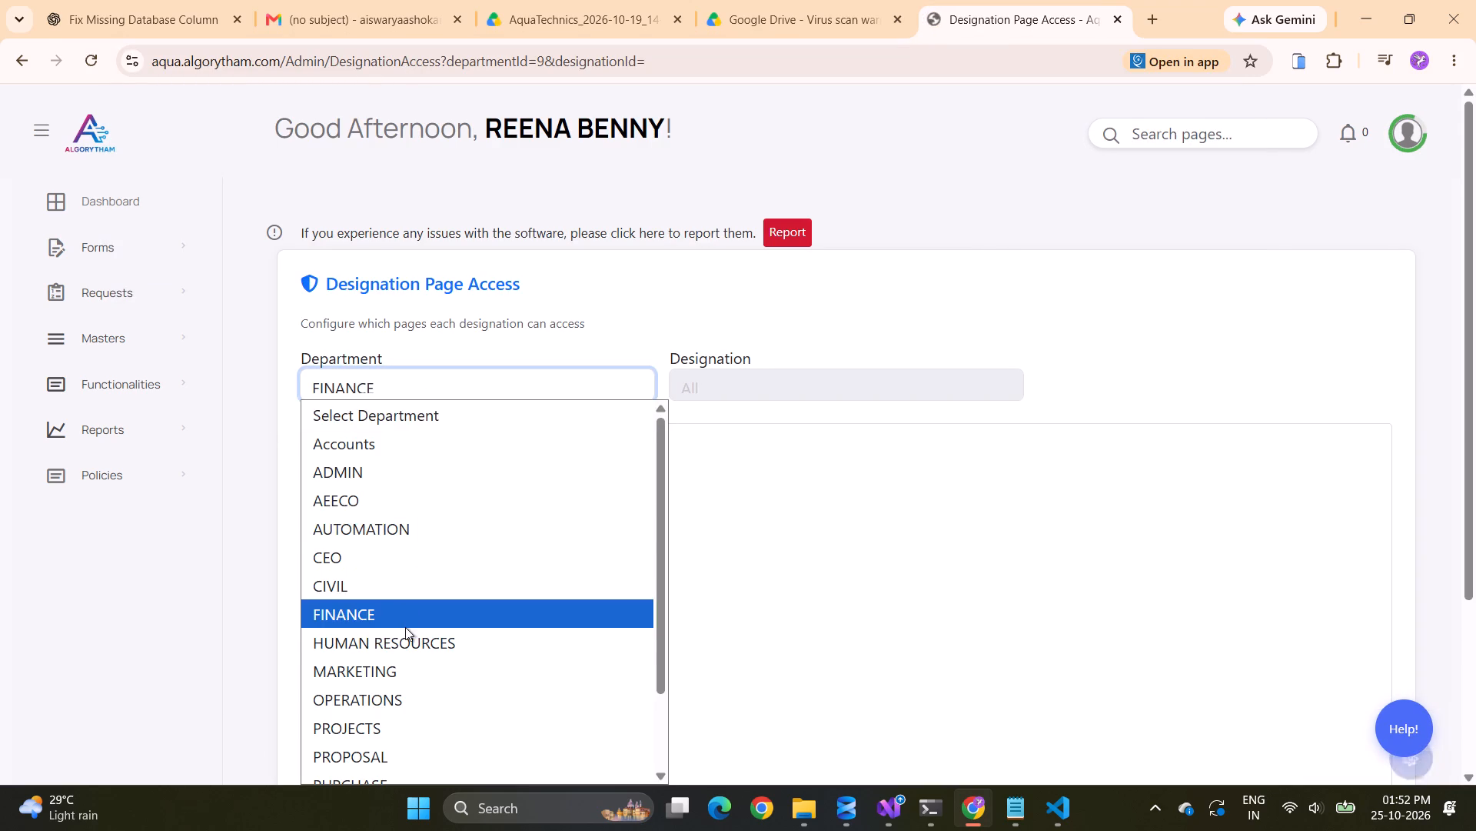
pyautogui.click(405, 639)
pyautogui.scroll(-1, 466, 666)
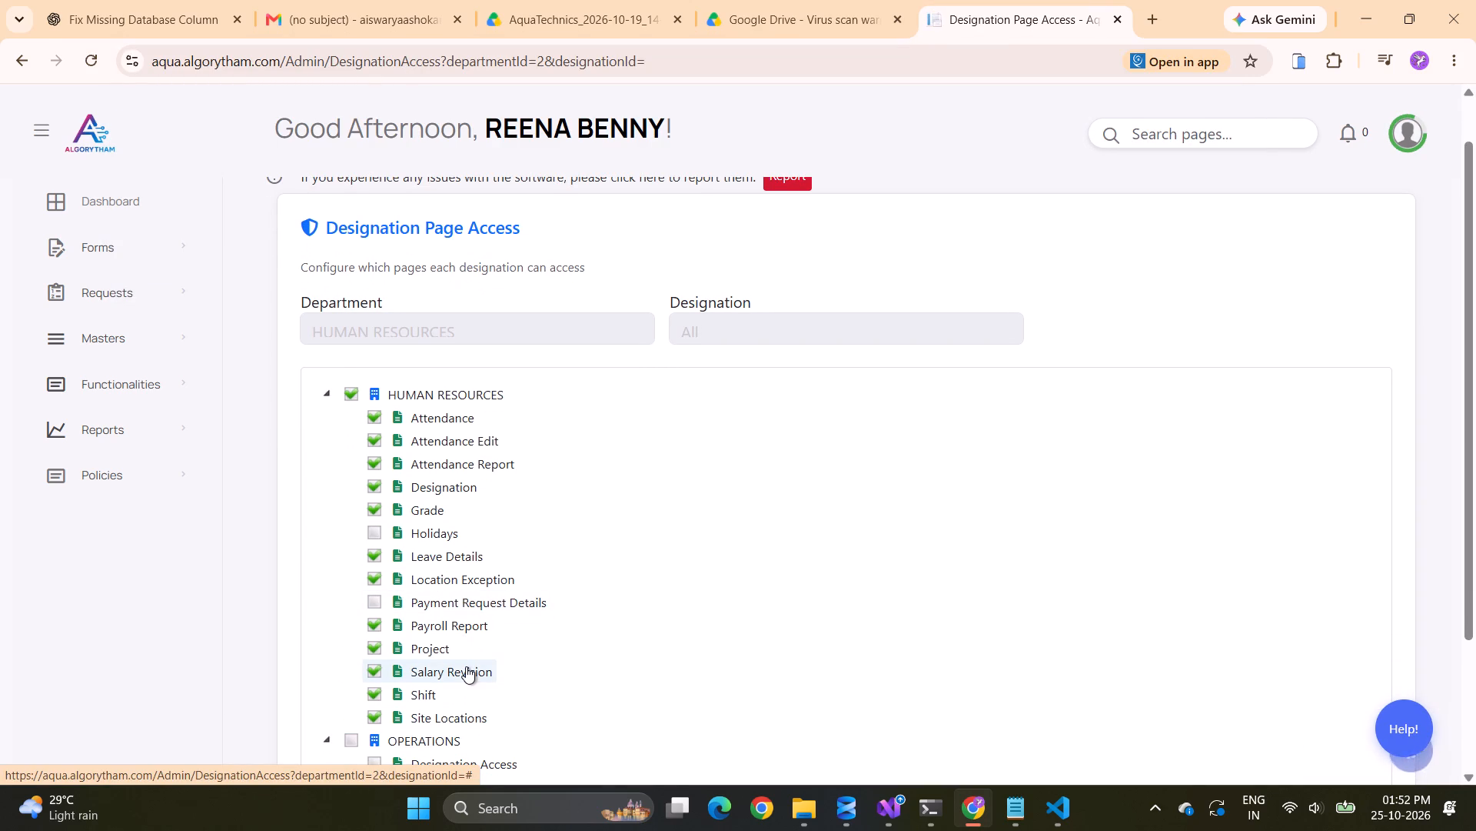
pyautogui.scroll(-1, 466, 666)
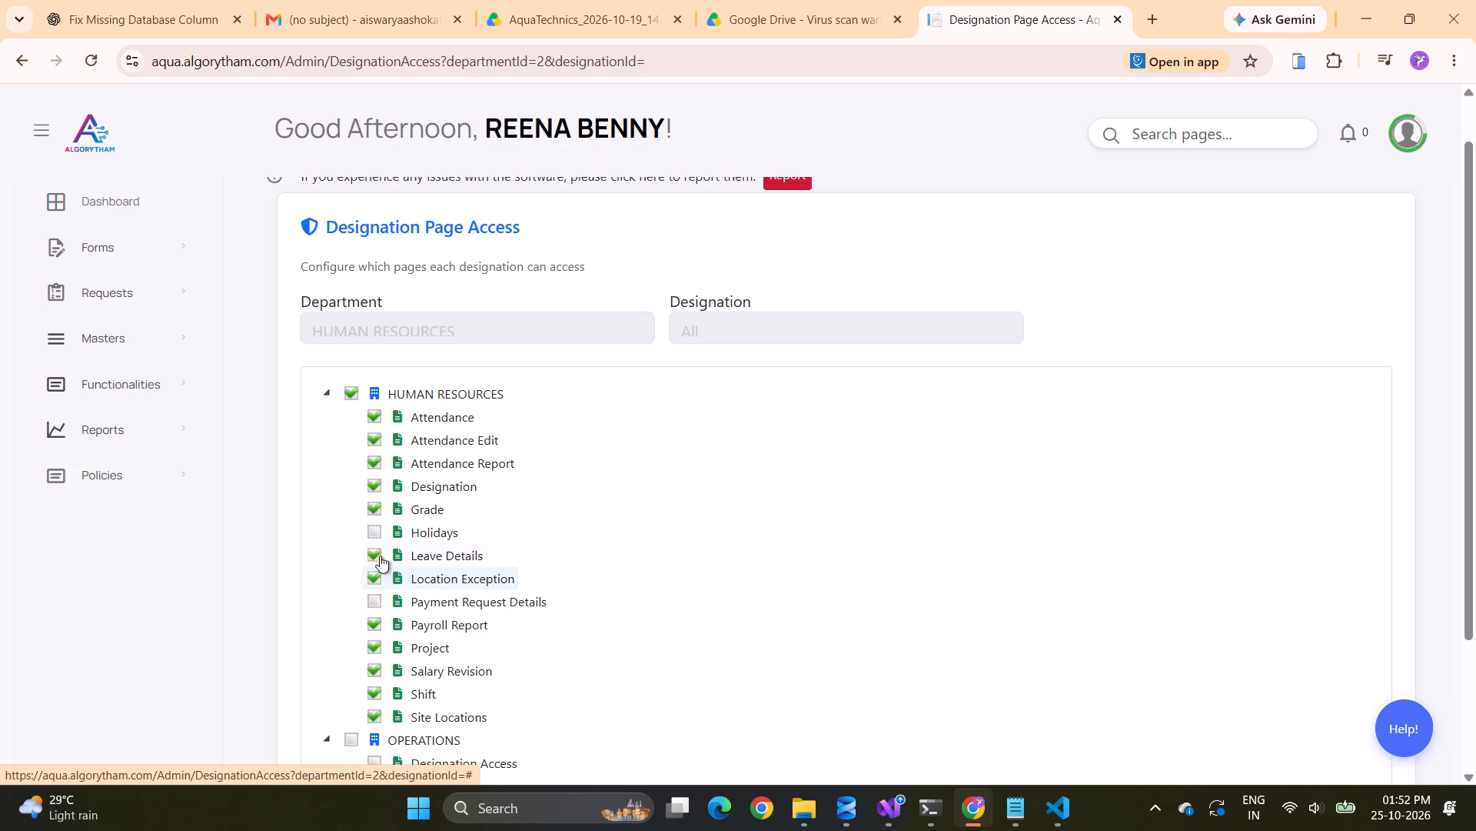
pyautogui.click(373, 531)
pyautogui.scroll(-2, 500, 617)
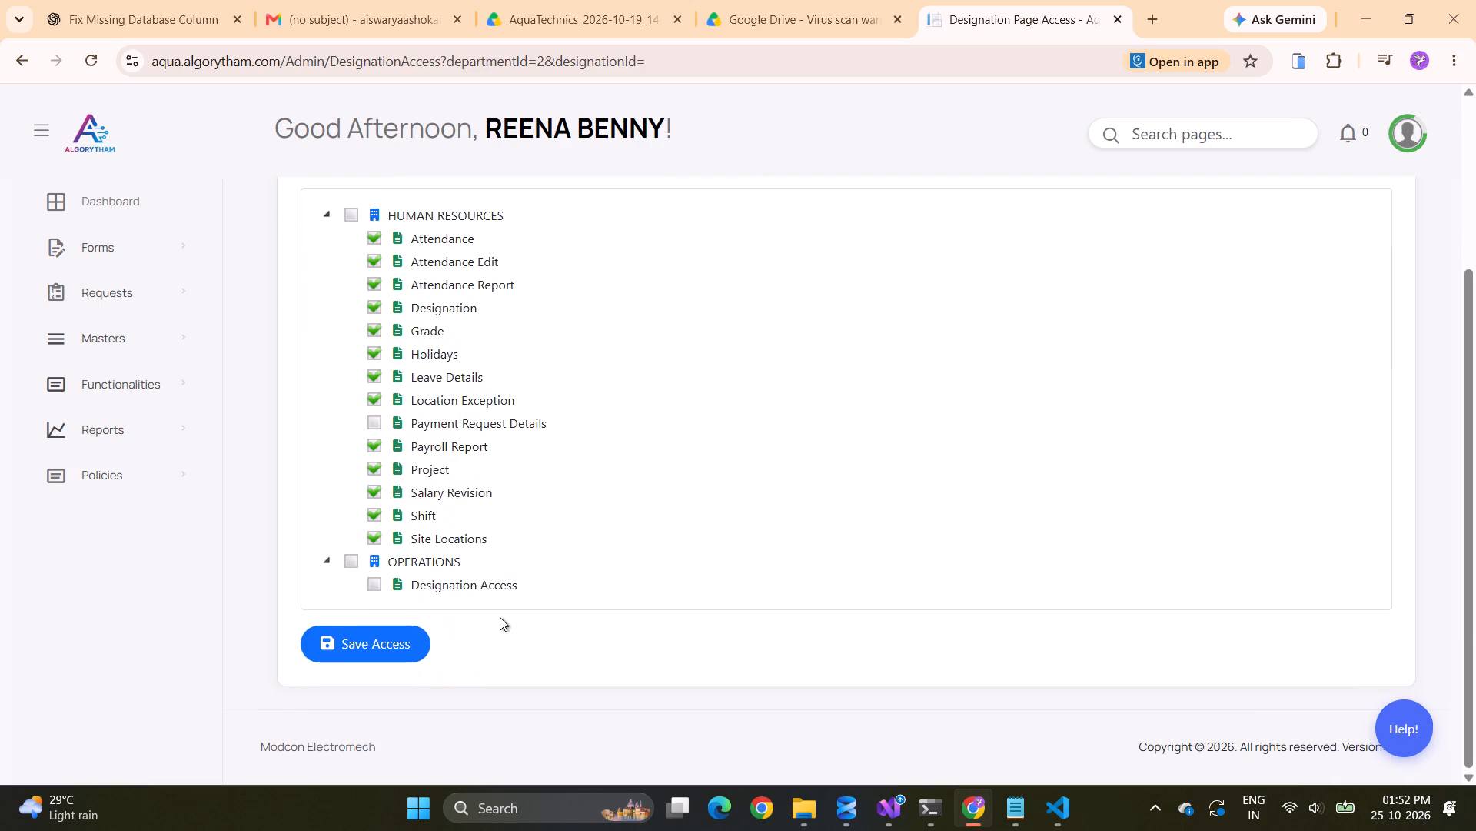
pyautogui.click(386, 642)
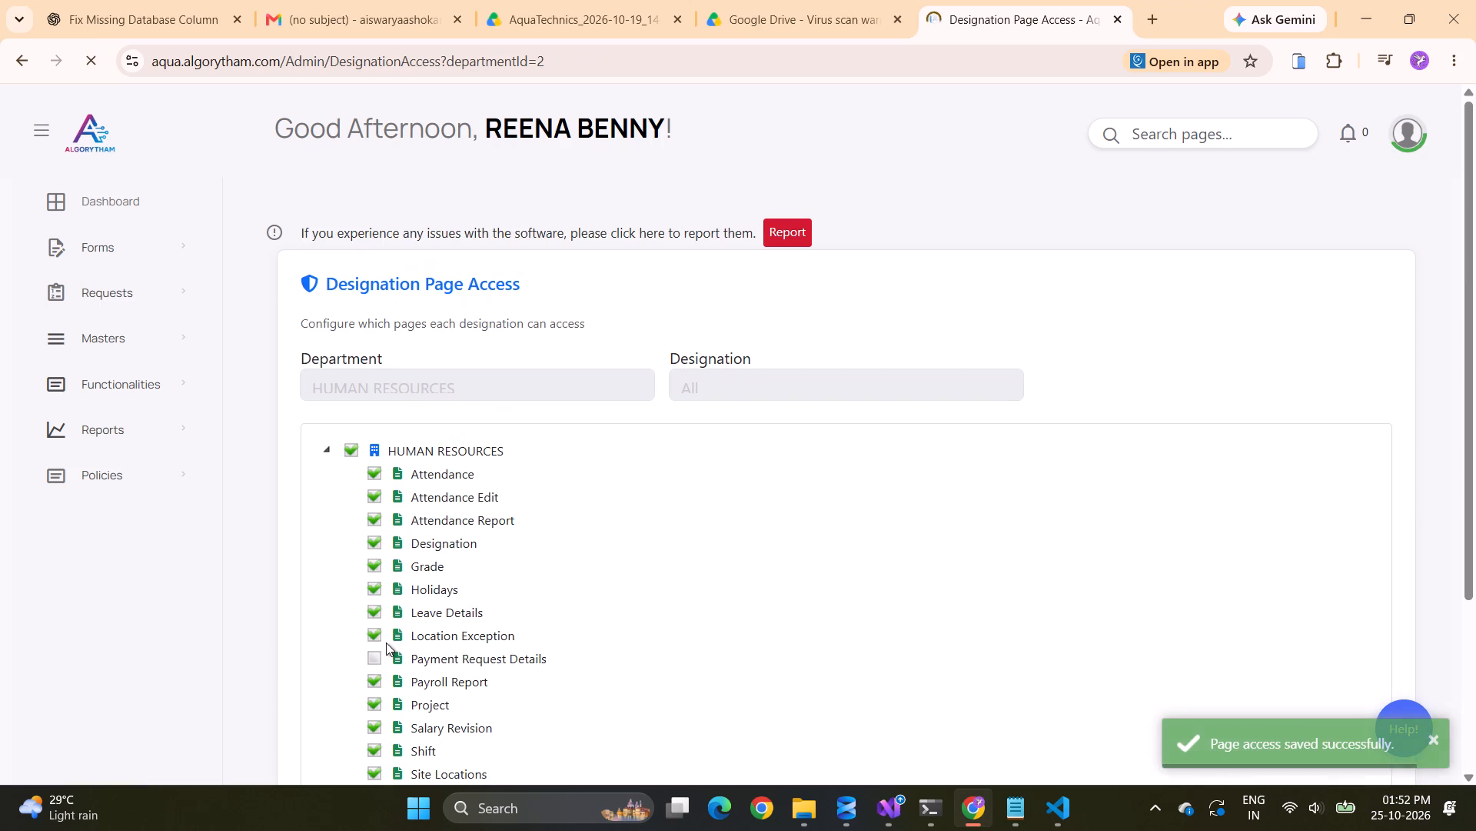
# Open the Holidays page under Masters and look through the holiday list down to its last record and back.
pyautogui.click(108, 343)
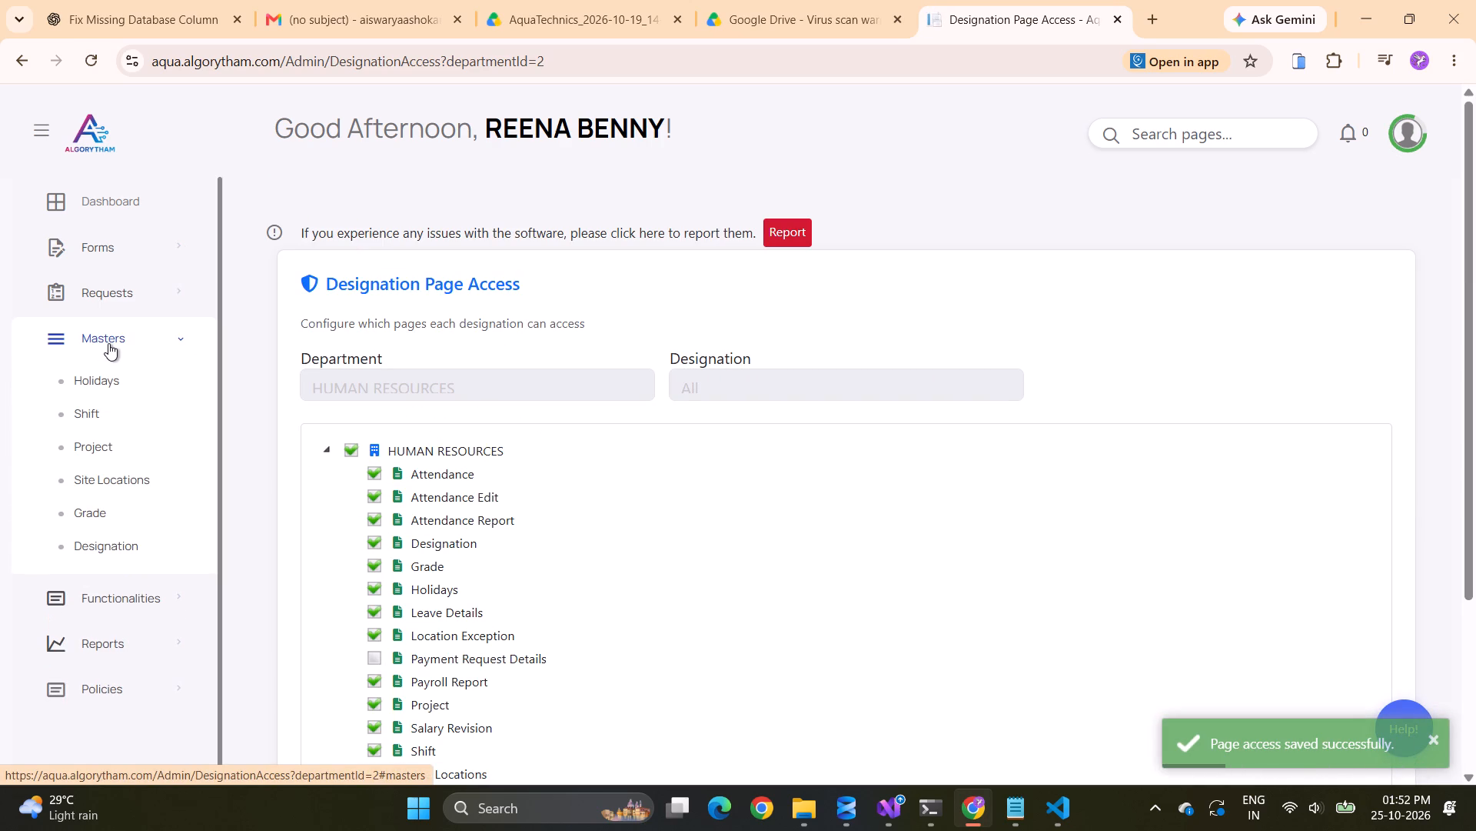
pyautogui.click(106, 384)
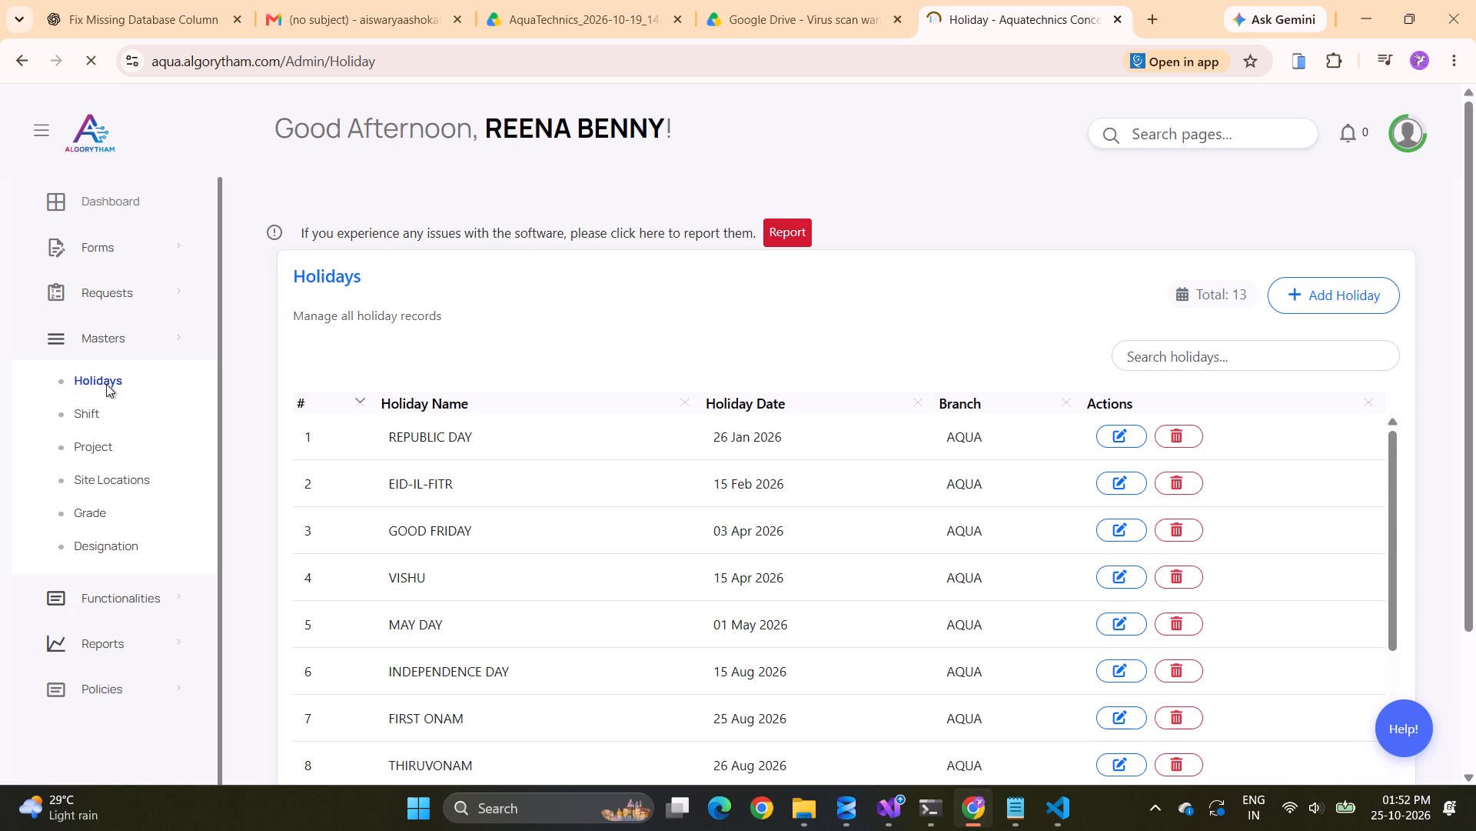
pyautogui.scroll(-2, 417, 541)
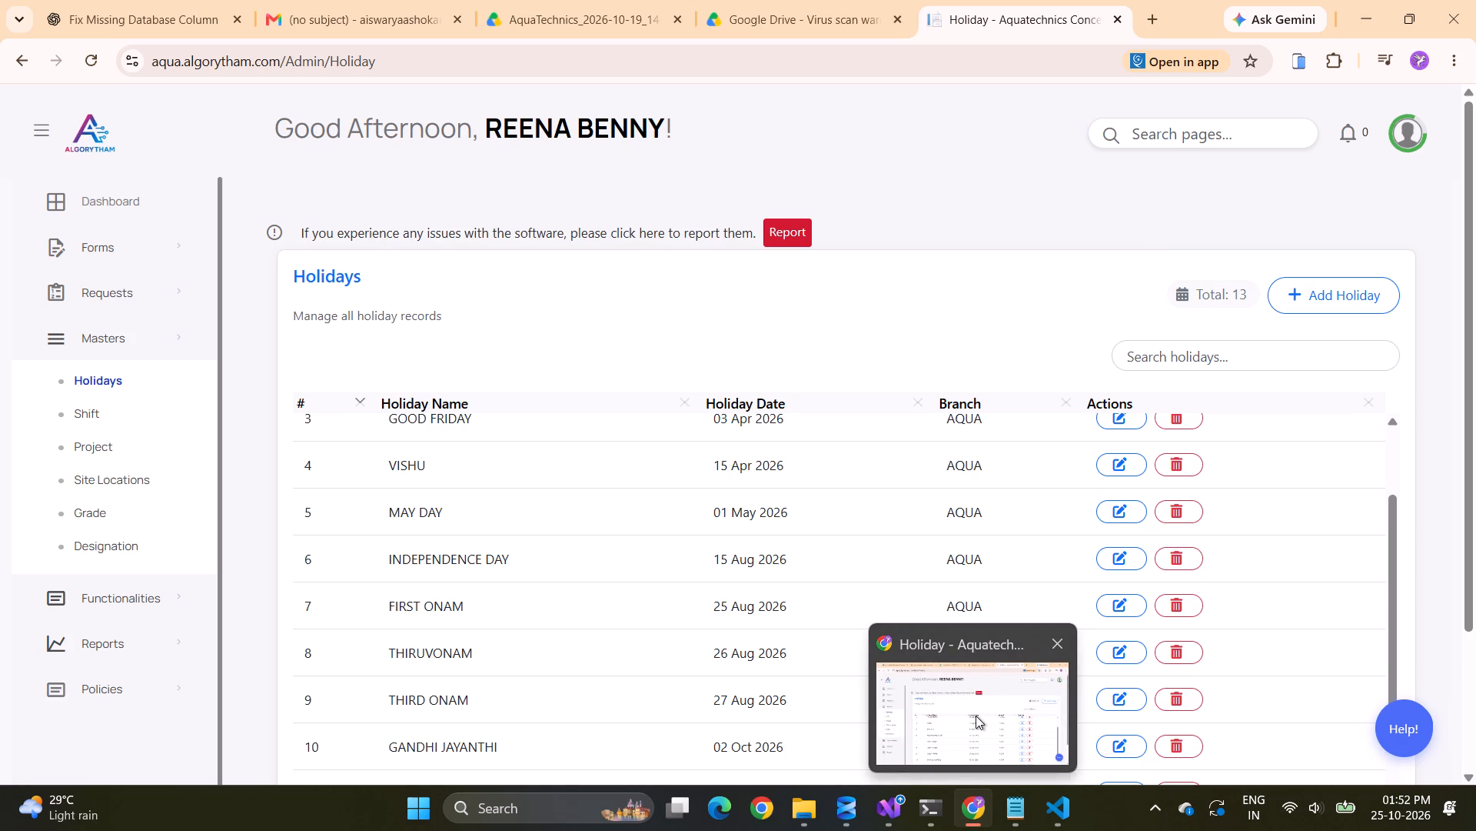
pyautogui.scroll(3, 897, 560)
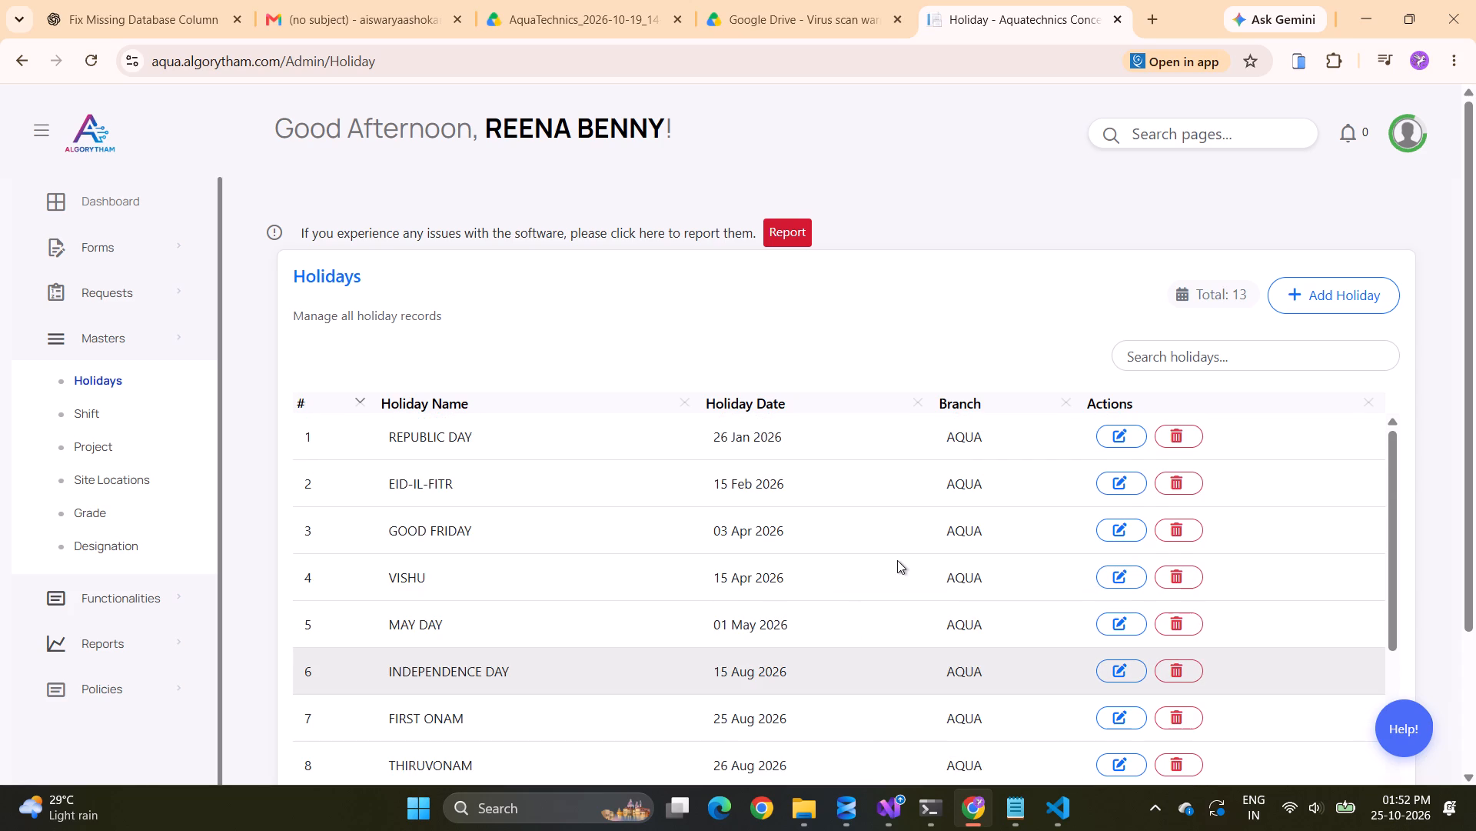
pyautogui.scroll(-4, 925, 628)
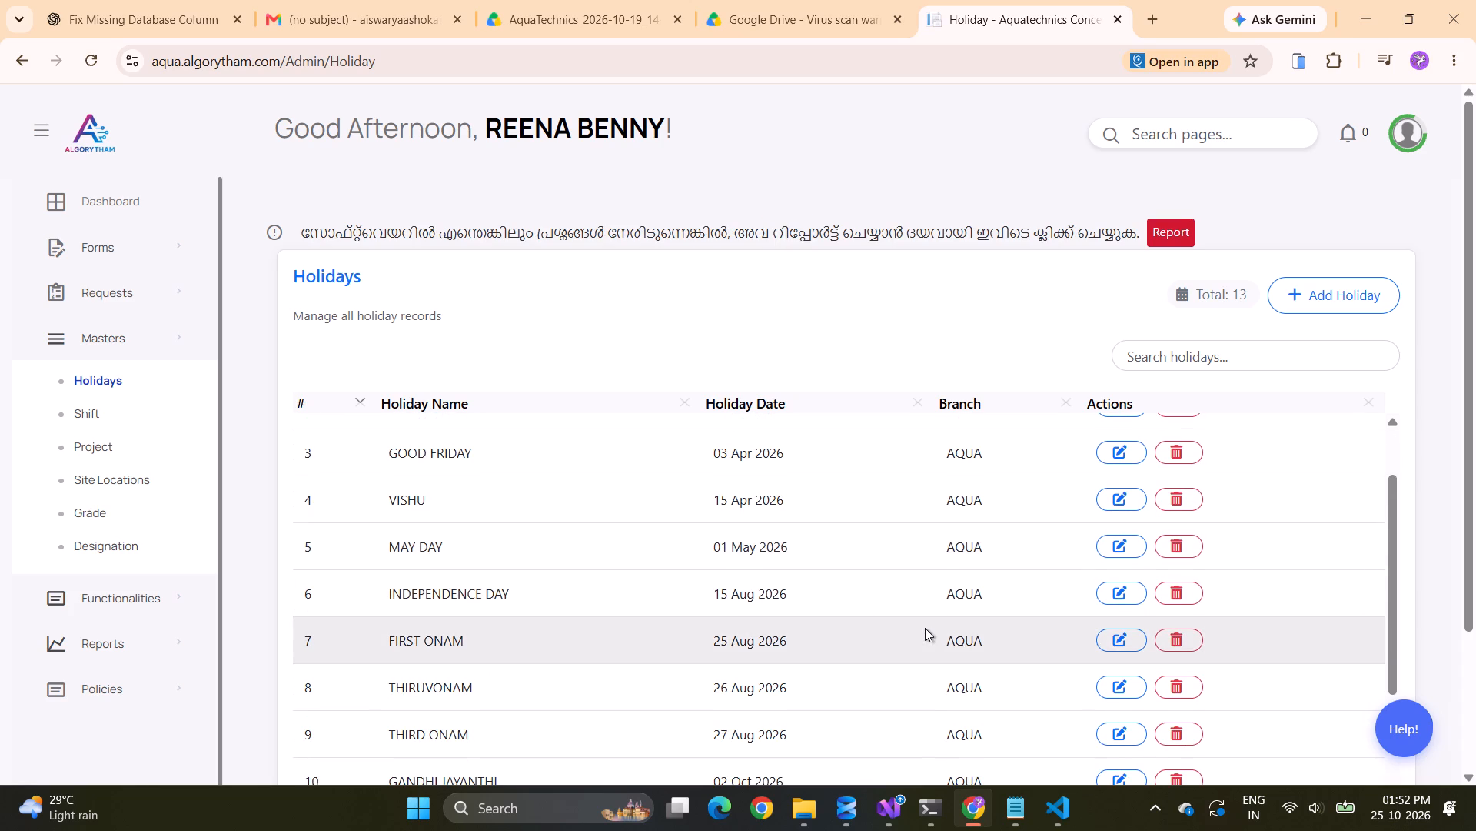
pyautogui.scroll(-6, 925, 628)
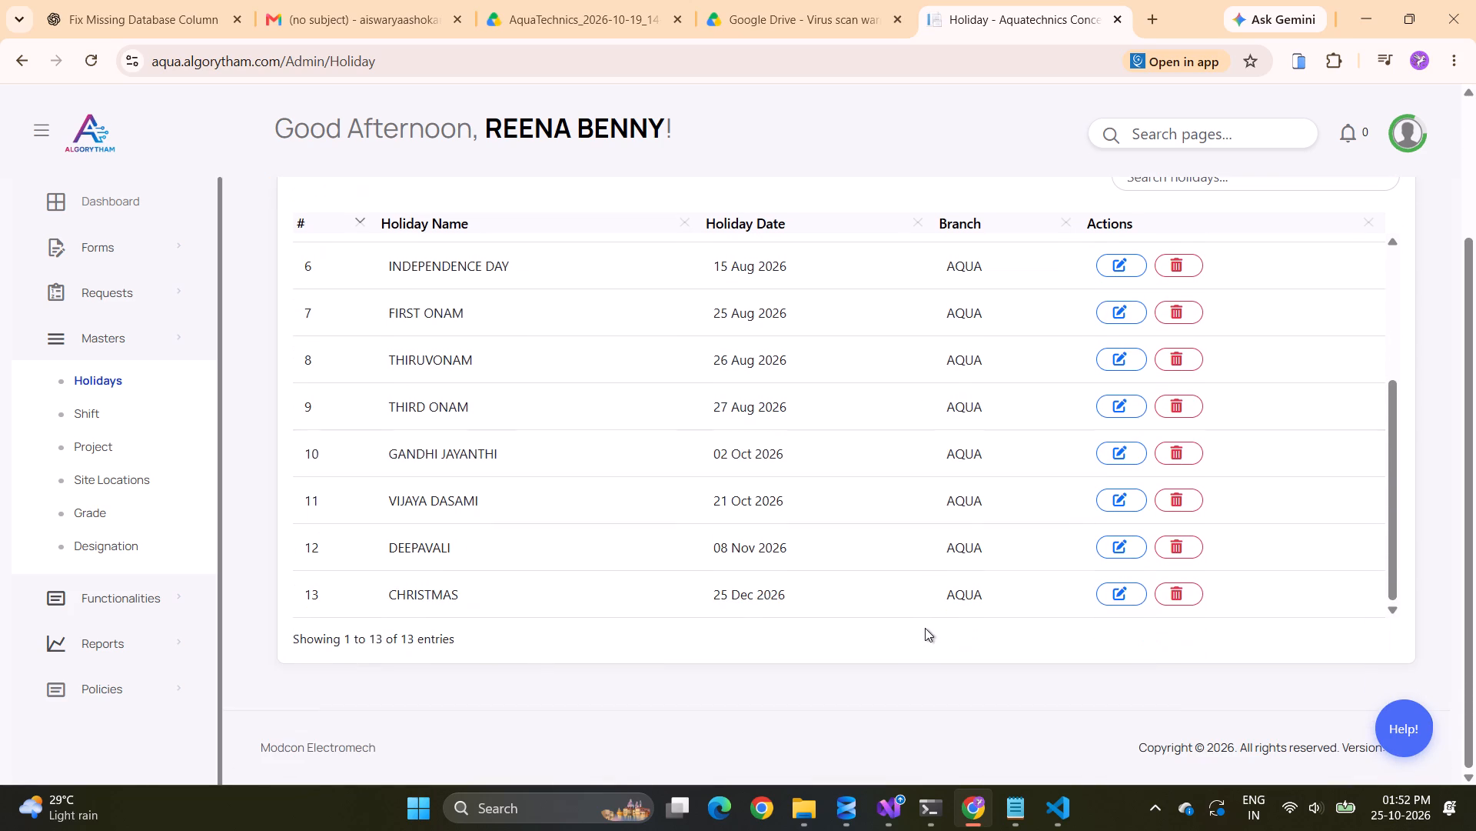
pyautogui.scroll(5, 925, 631)
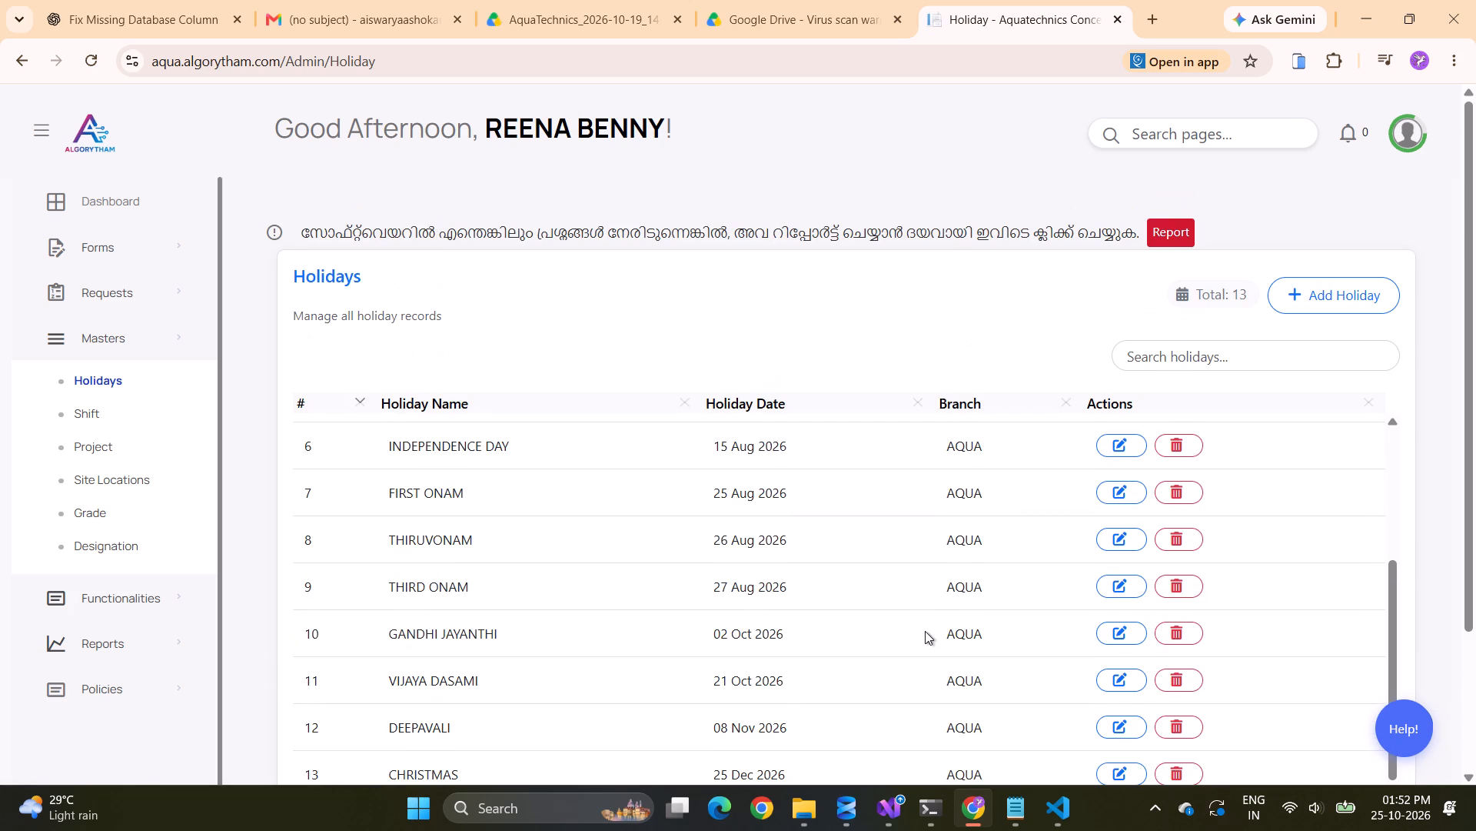
pyautogui.scroll(4, 925, 631)
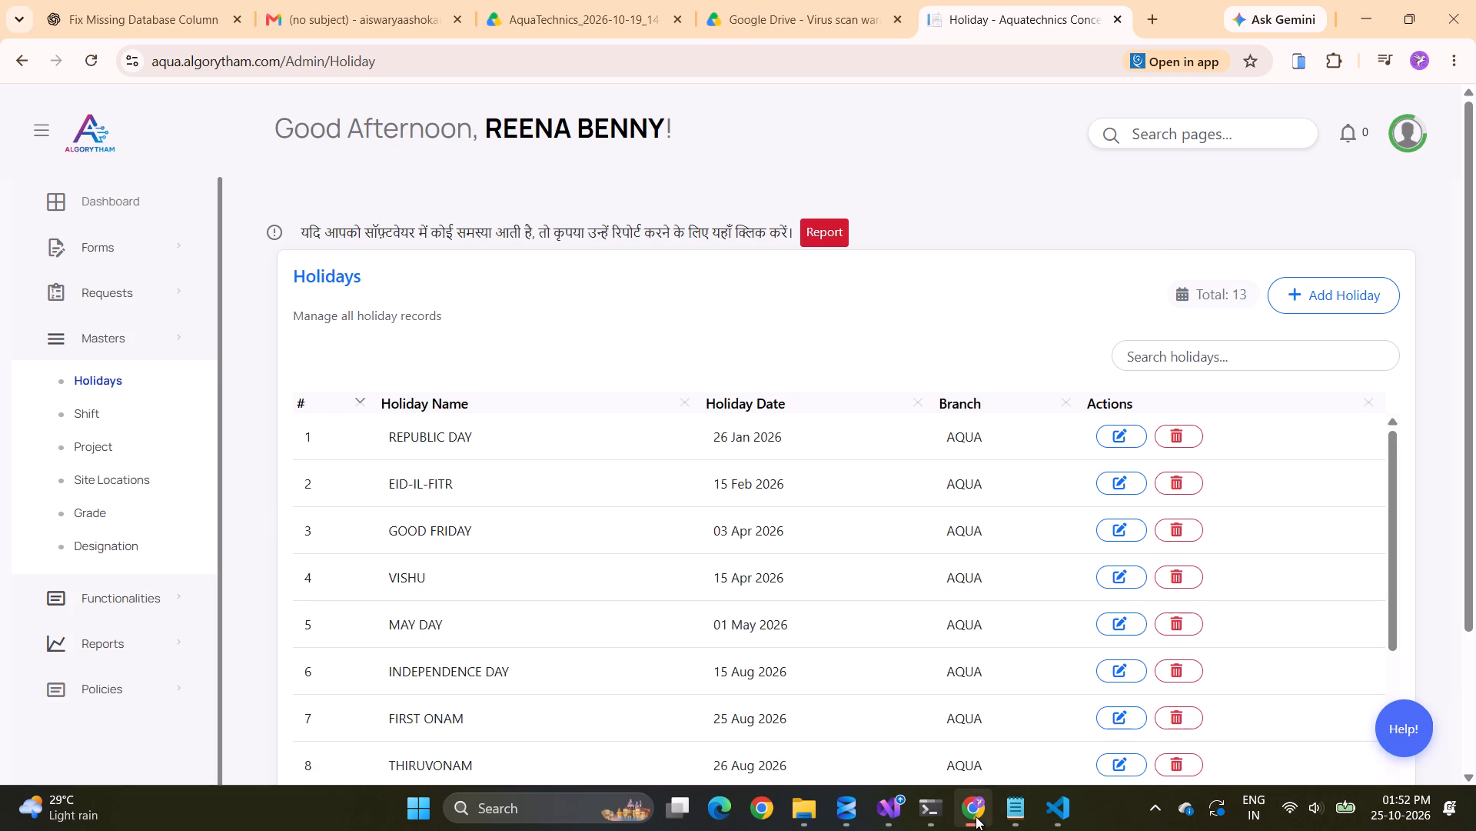
# Switch to the ModCon project in Visual Studio and examine the build errors about Description in the AquaShift Create.cshtml.
pyautogui.click(975, 816)
pyautogui.click(879, 420)
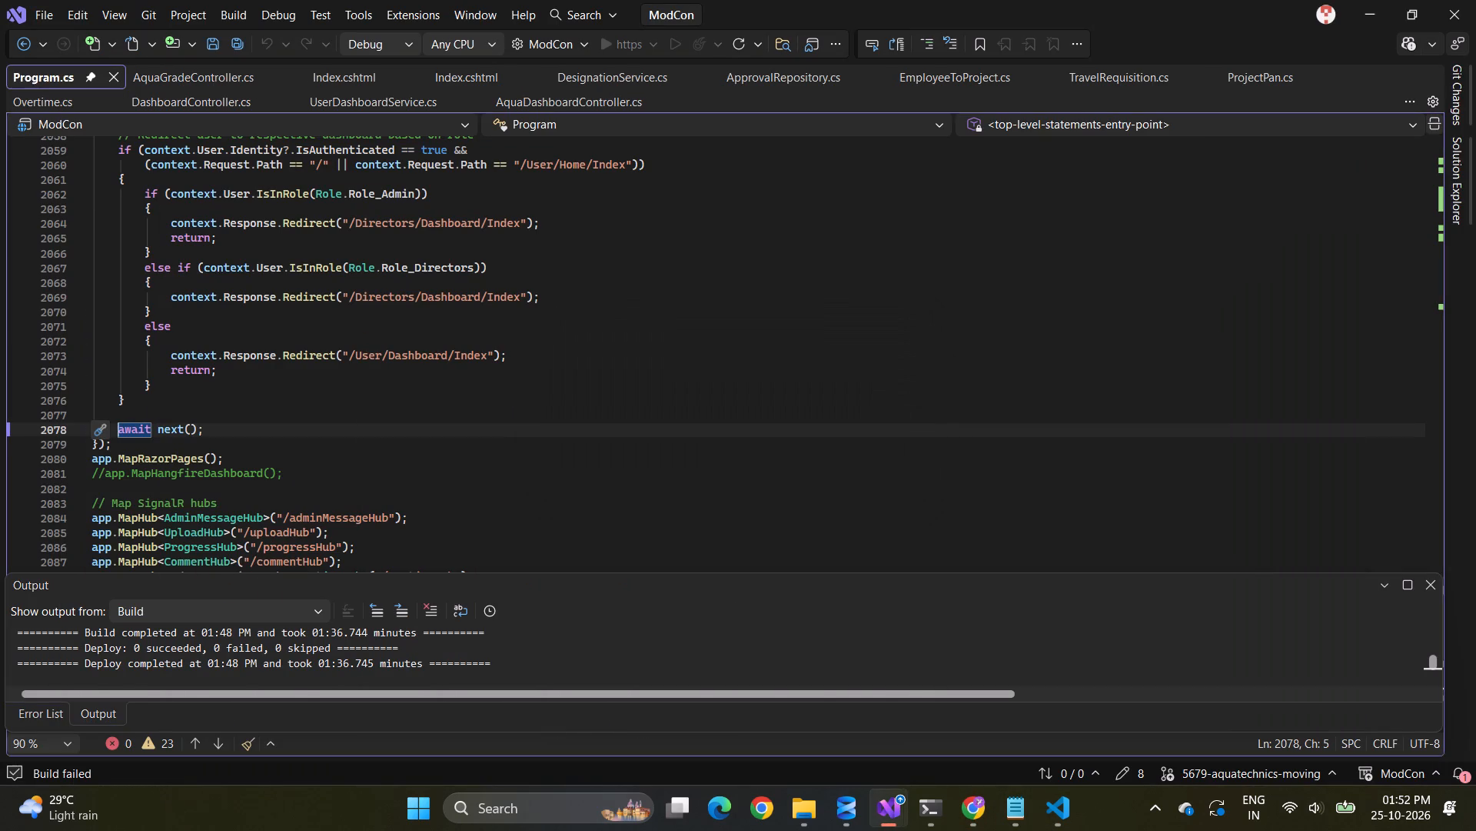
pyautogui.doubleClick(373, 676)
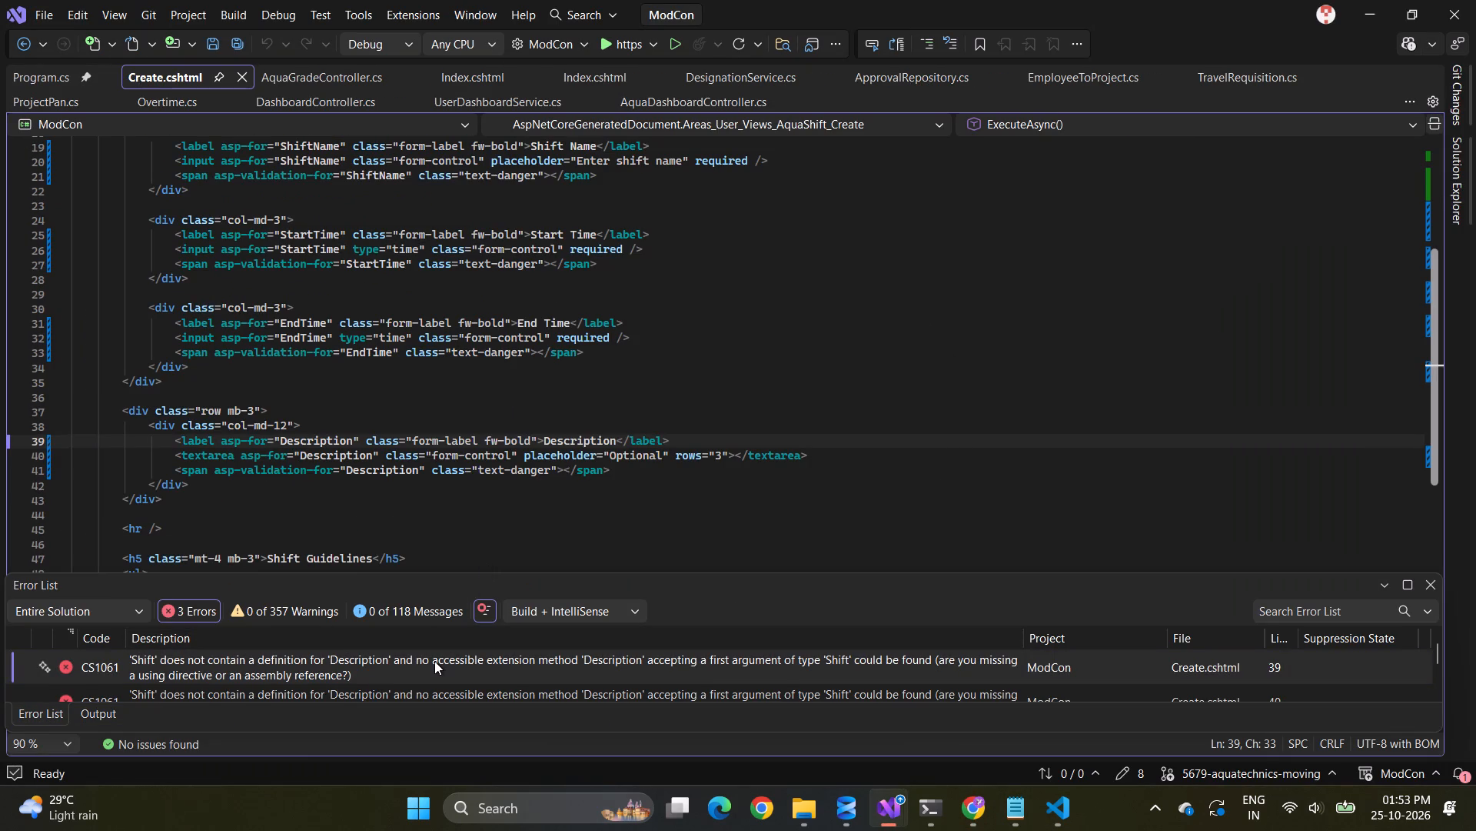
pyautogui.scroll(-6, 432, 662)
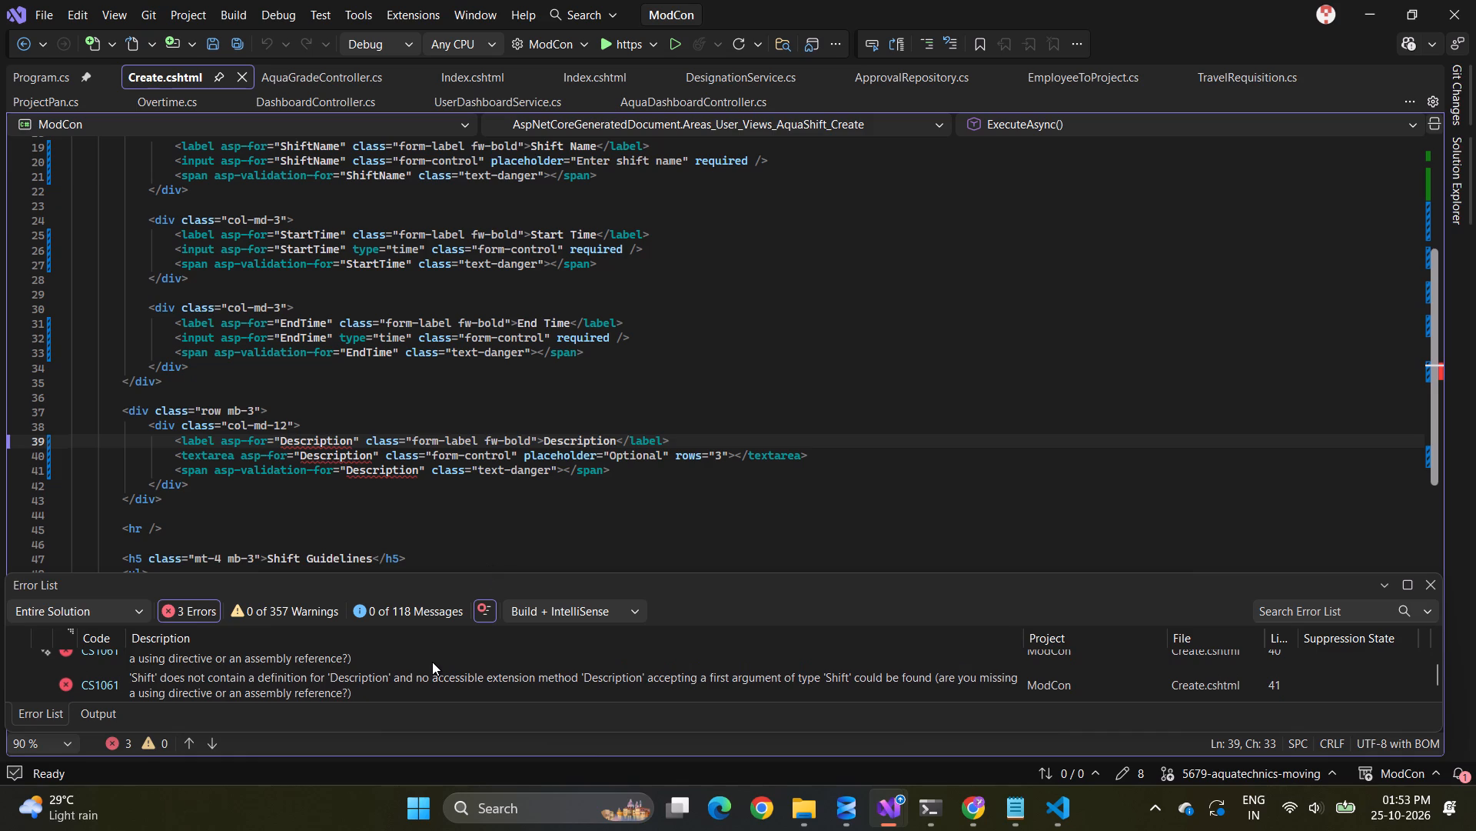
pyautogui.scroll(-2, 432, 662)
pyautogui.click(432, 673)
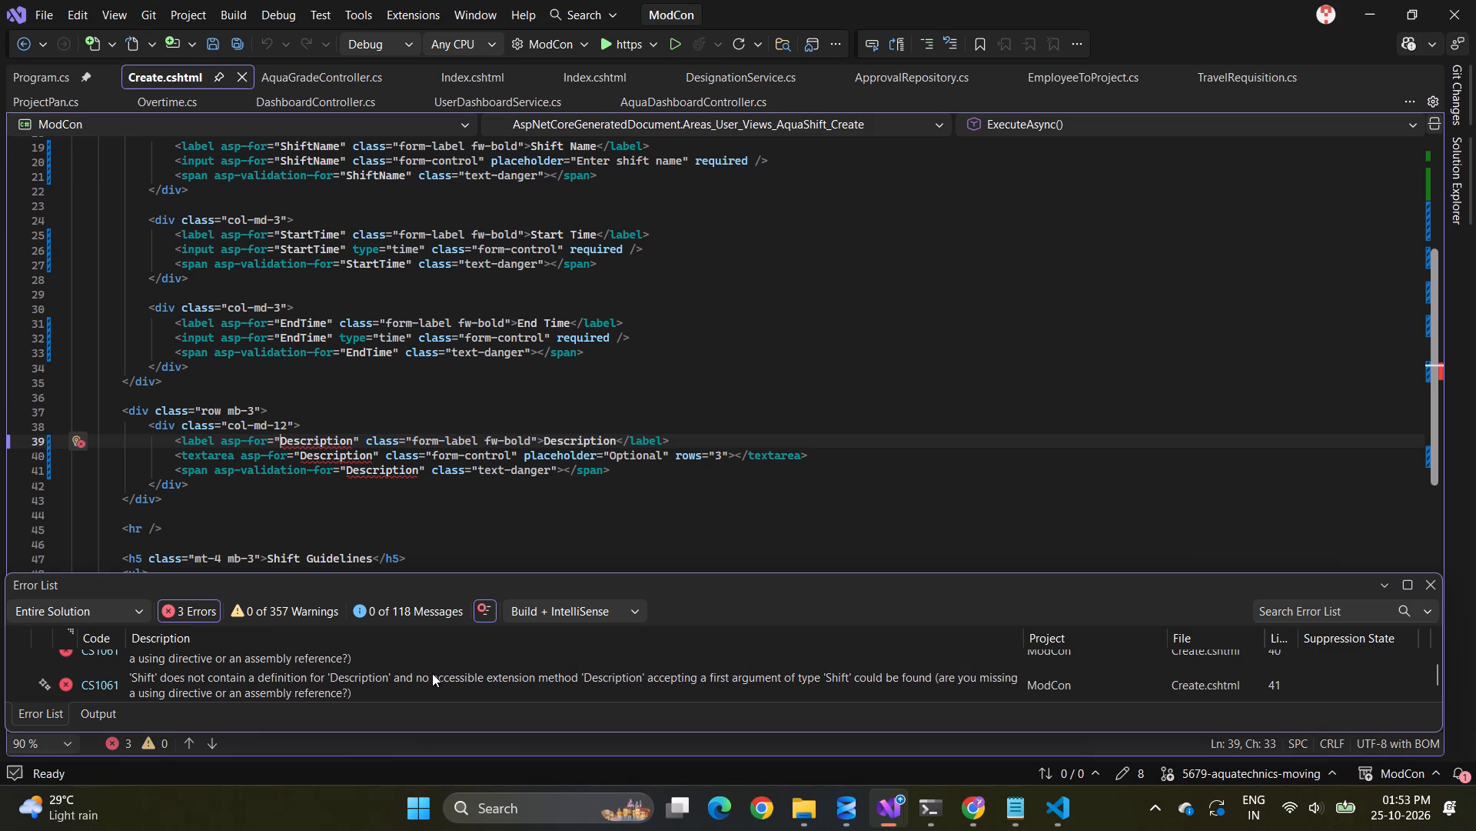
pyautogui.click(81, 446)
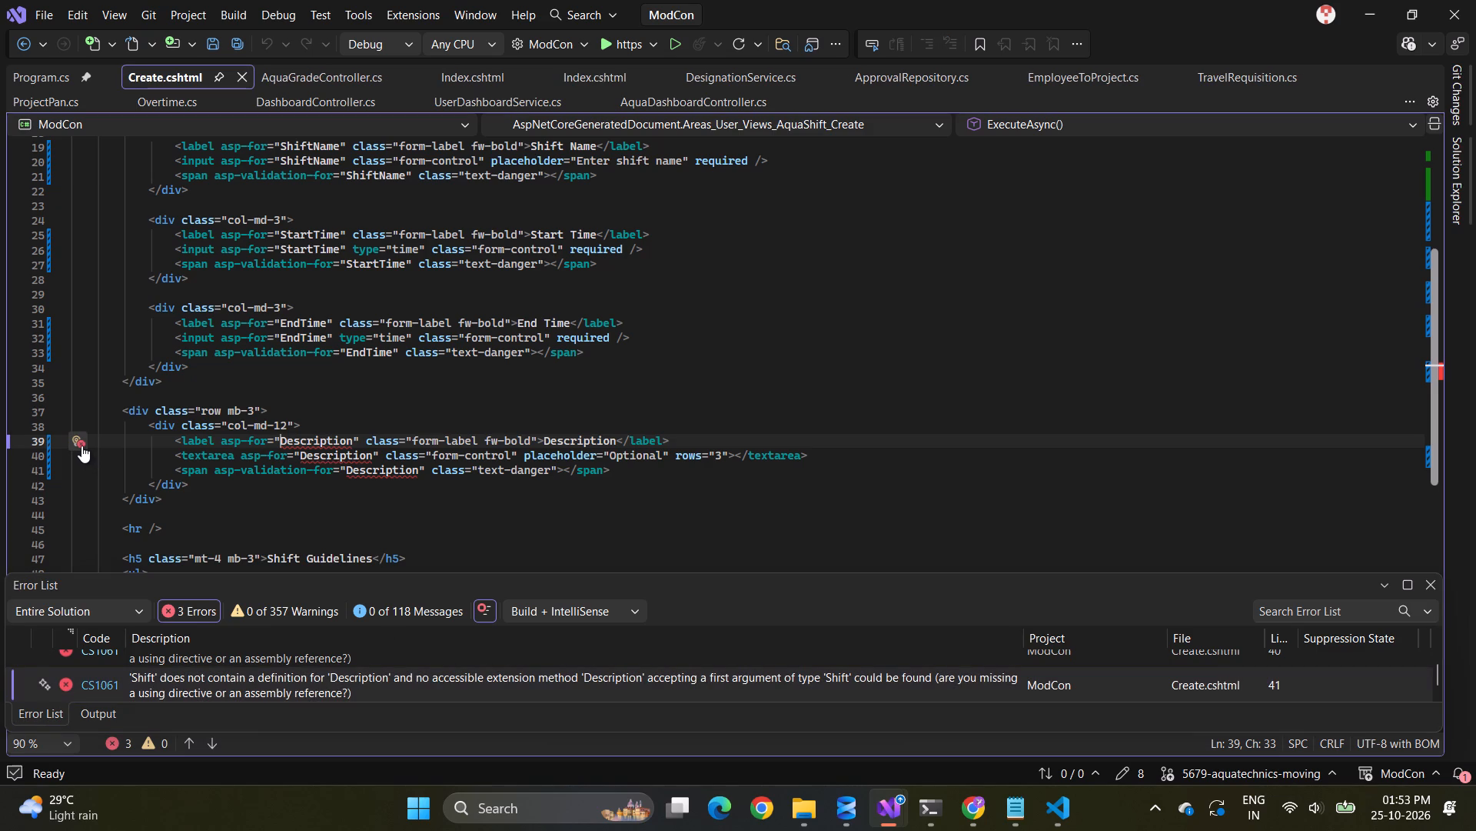
# Copy all the 'Shift' Description errors from the error list and send them to the Copilot chat in Visual Studio Code.
pyautogui.click(204, 689)
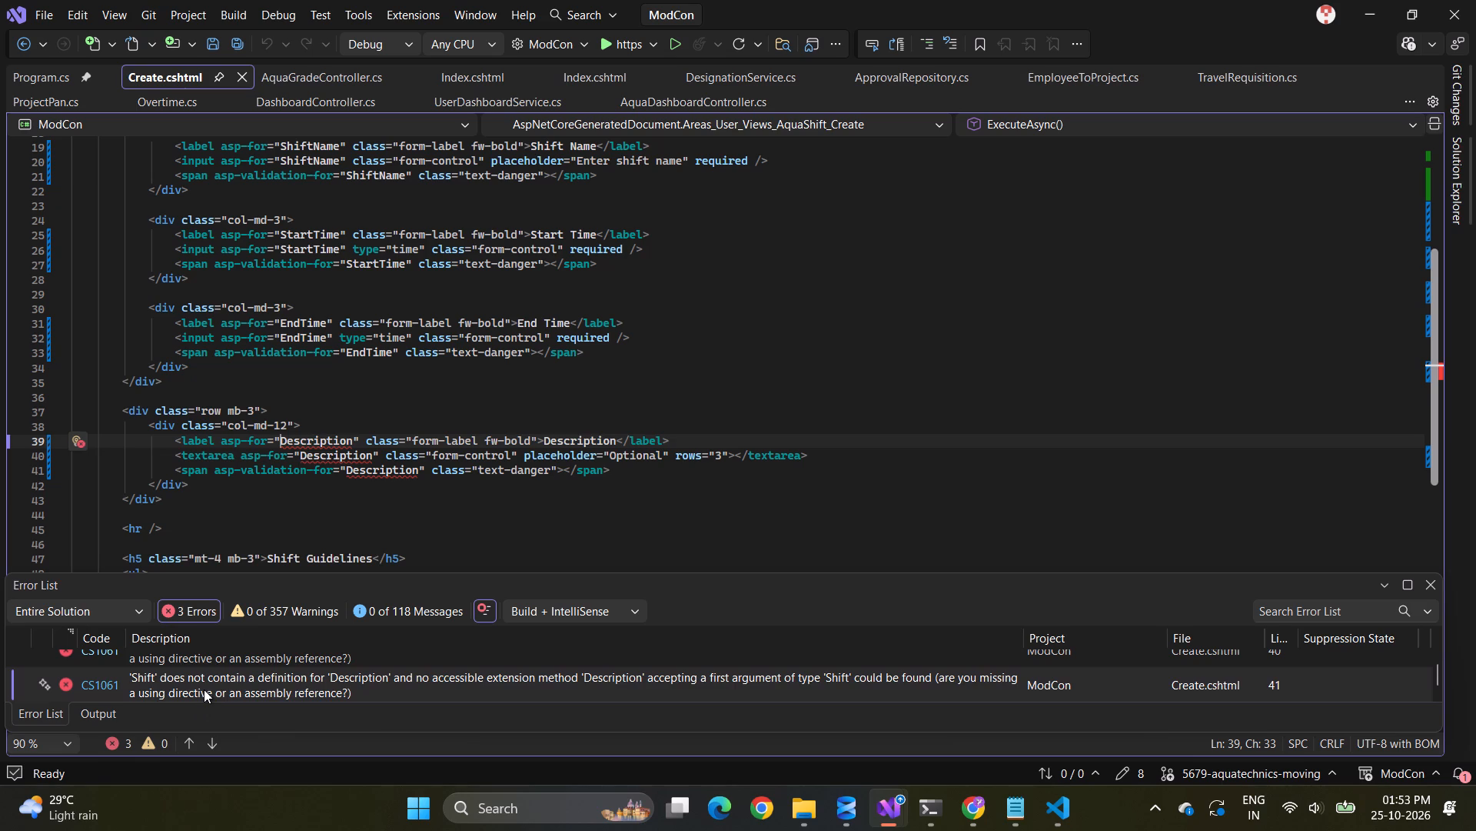
pyautogui.hotkey('ctrl', 'a')
pyautogui.click(204, 689)
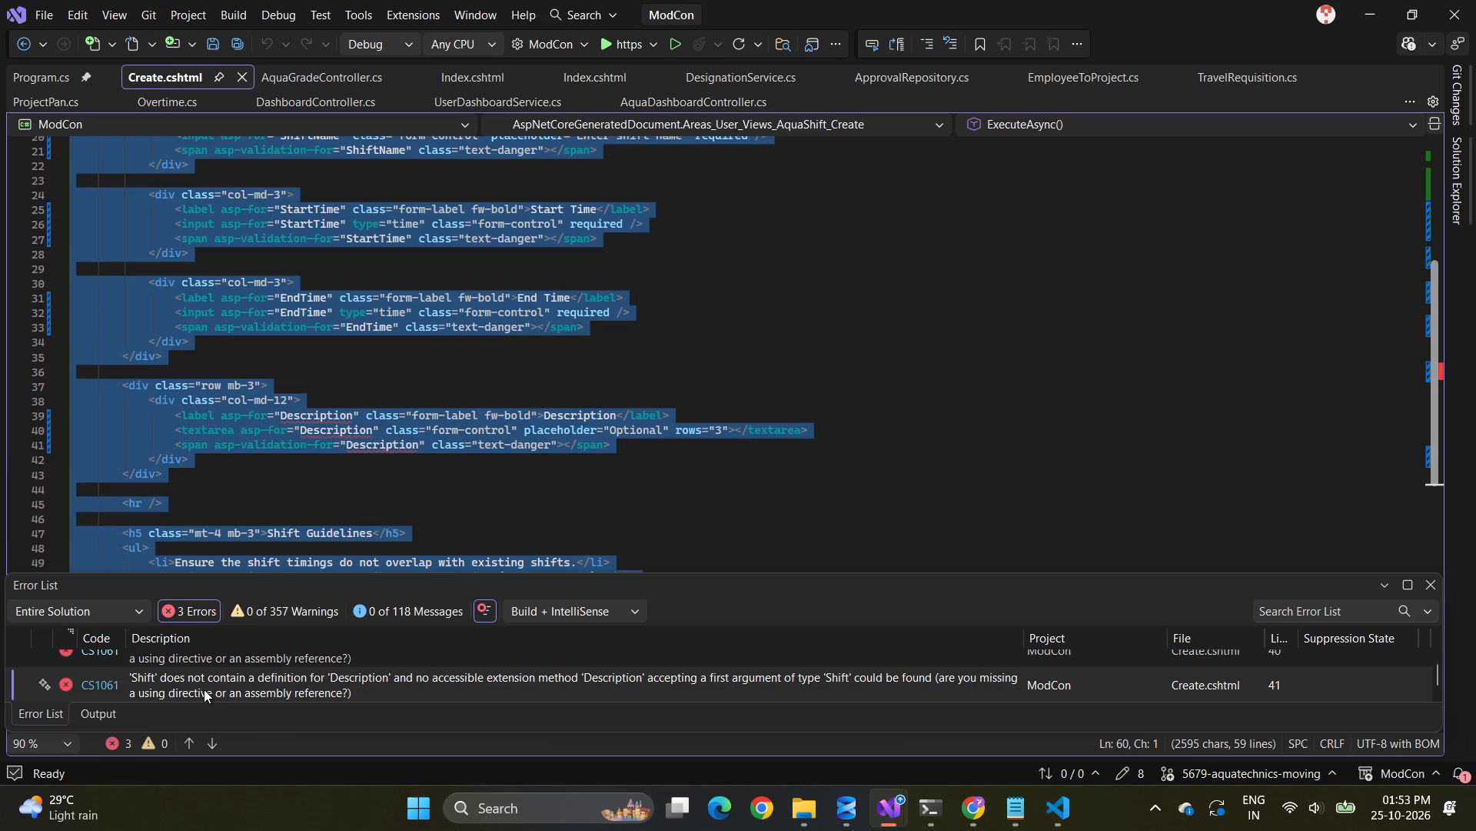
pyautogui.click(204, 689)
pyautogui.hotkey('ctrl', 'a')
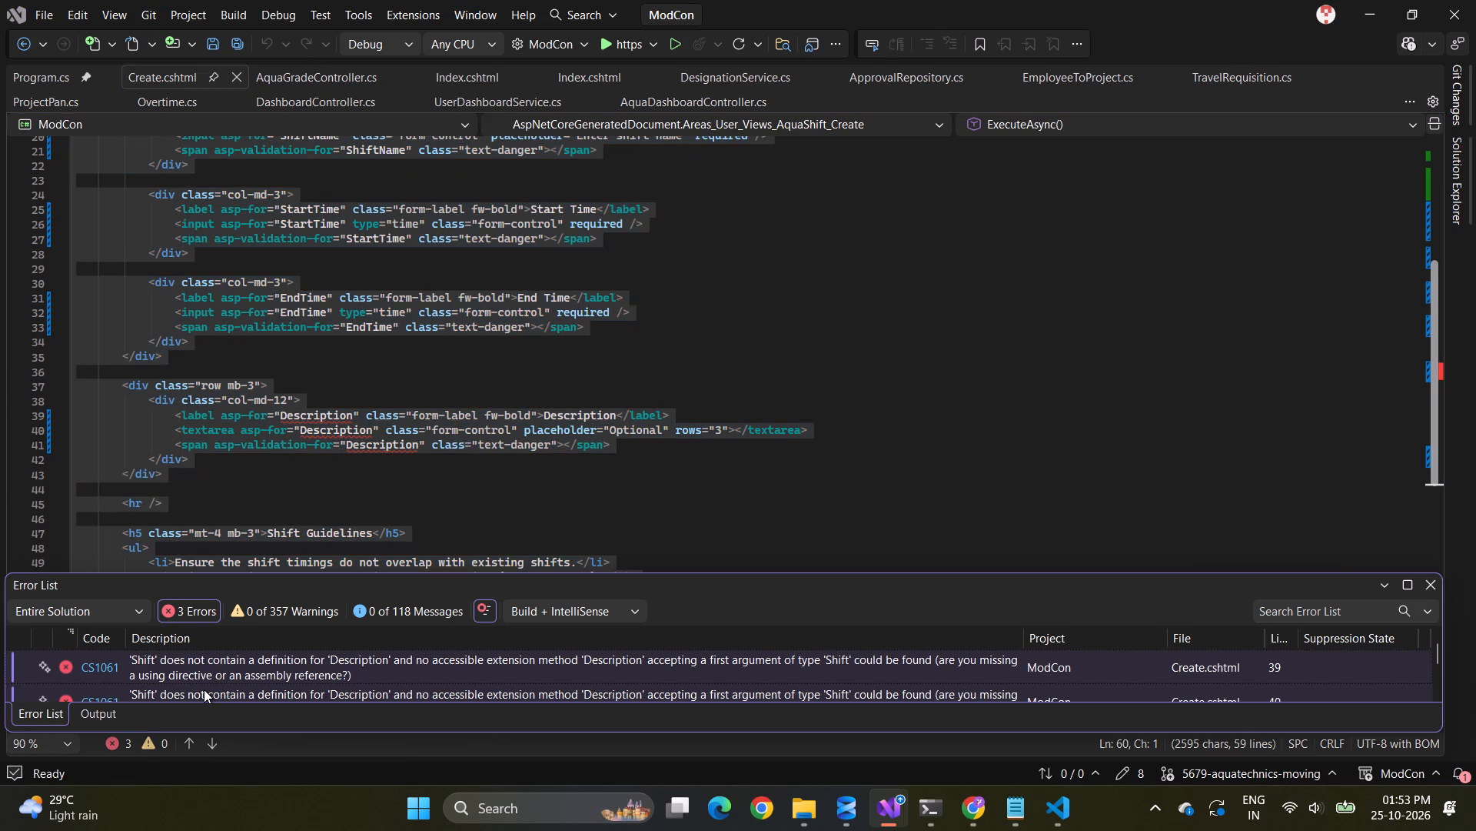
pyautogui.hotkey('ctrl', 'c')
pyautogui.click(1055, 798)
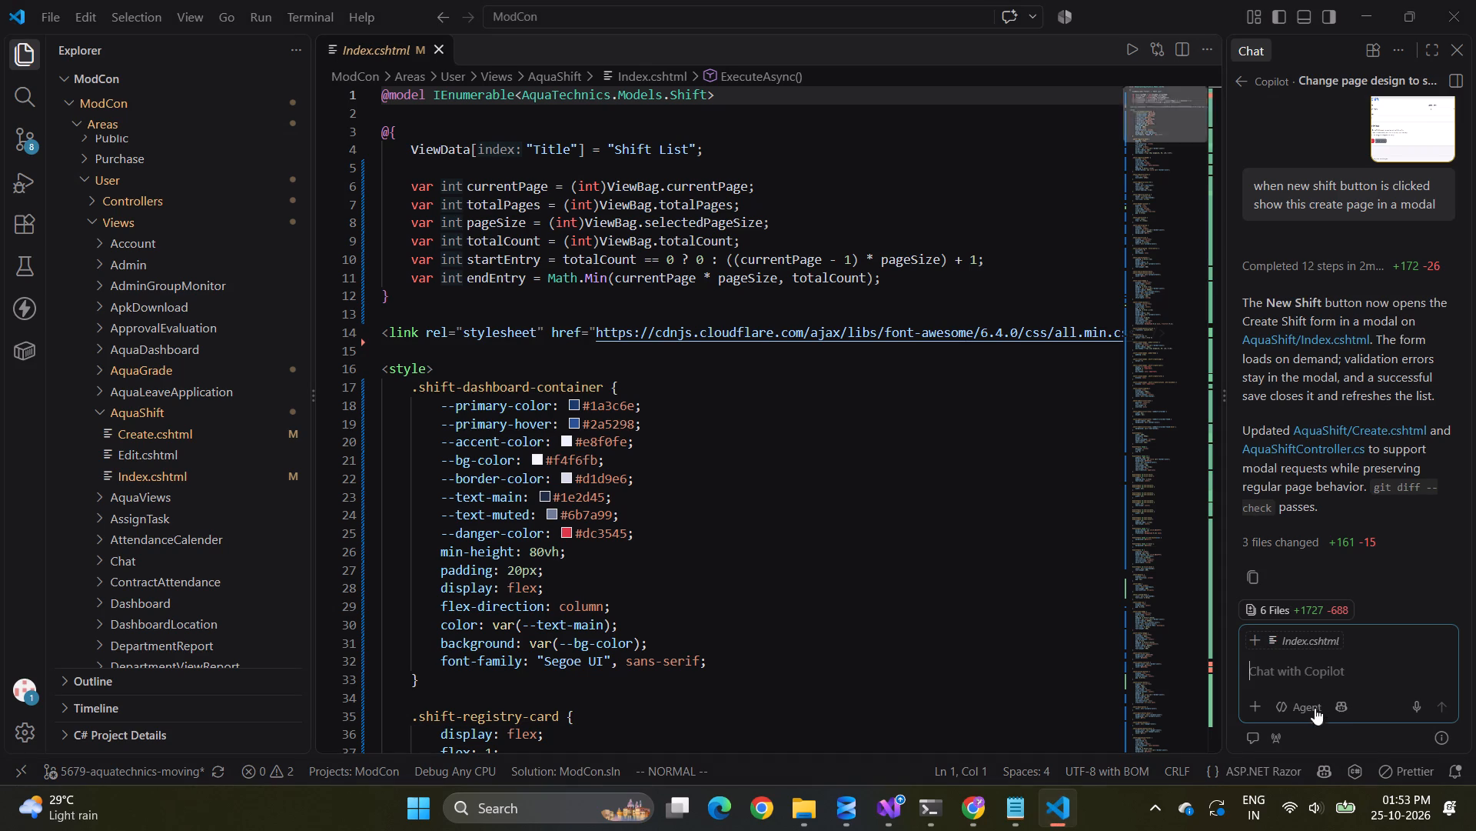
pyautogui.click(1338, 677)
pyautogui.hotkey('ctrl', 'v')
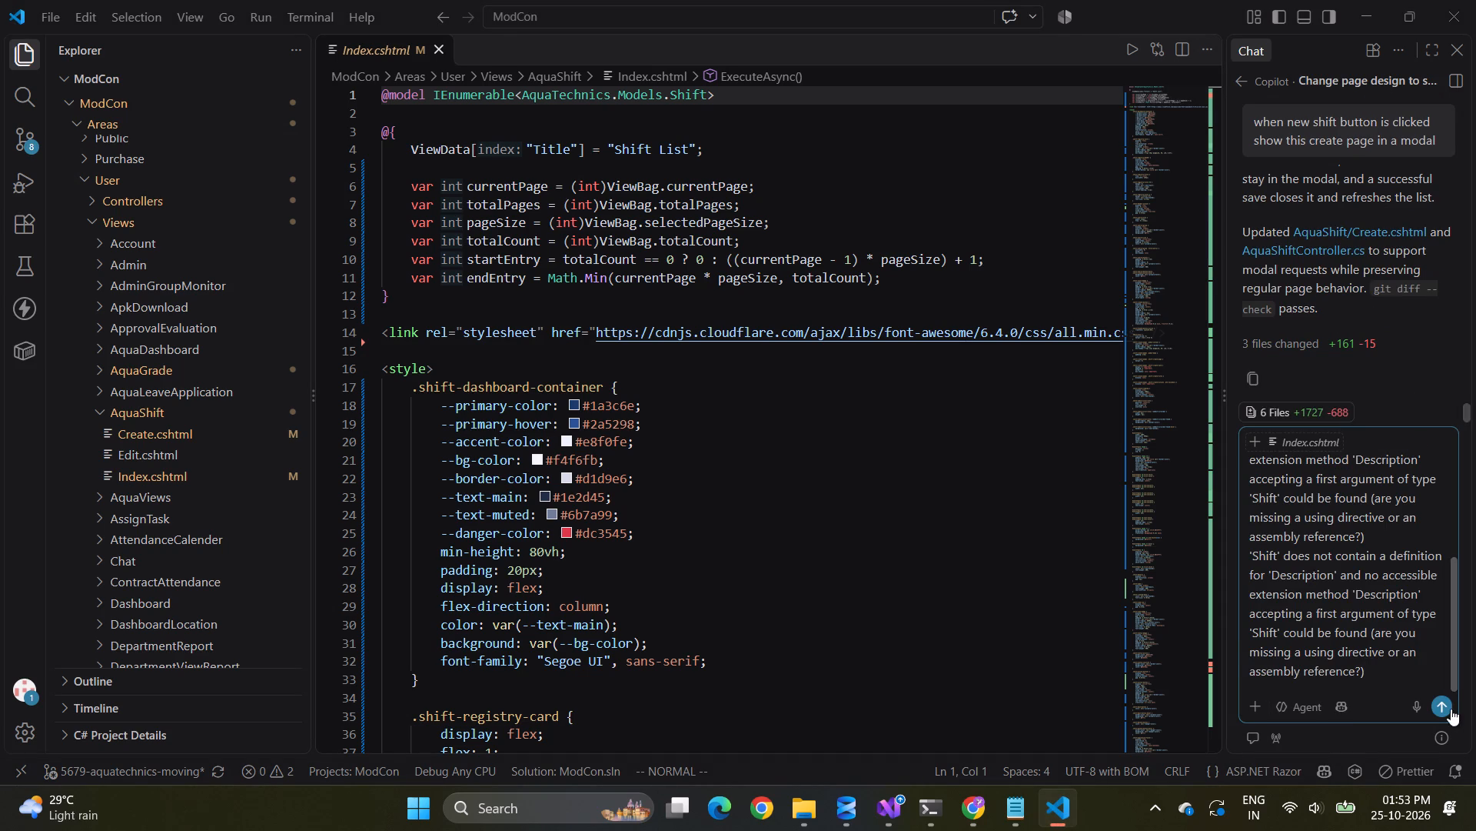
pyautogui.click(1446, 709)
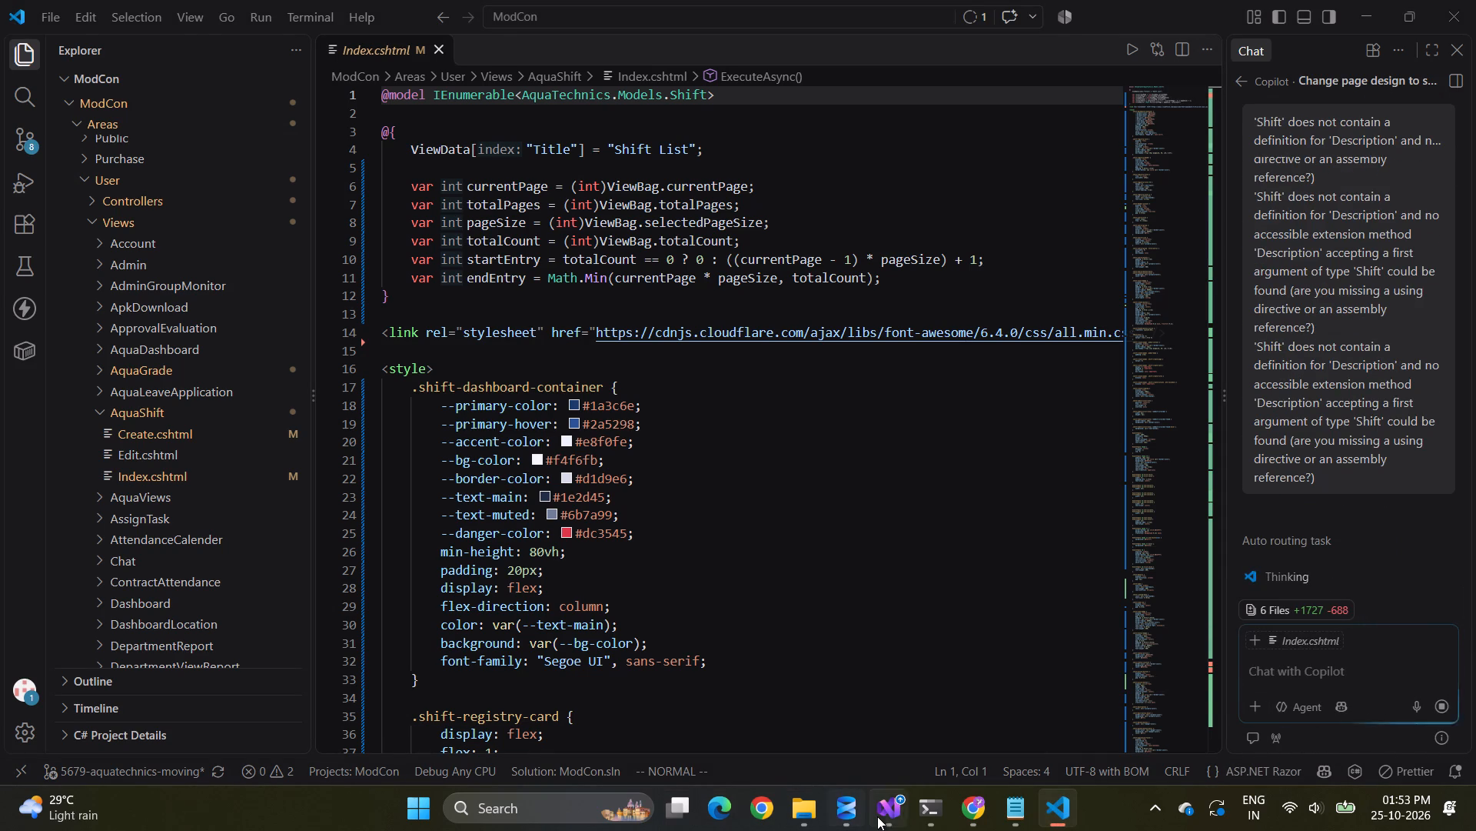
# Switch back to Chrome and open the Page Access page at Admin/pageaccess.
pyautogui.click(880, 816)
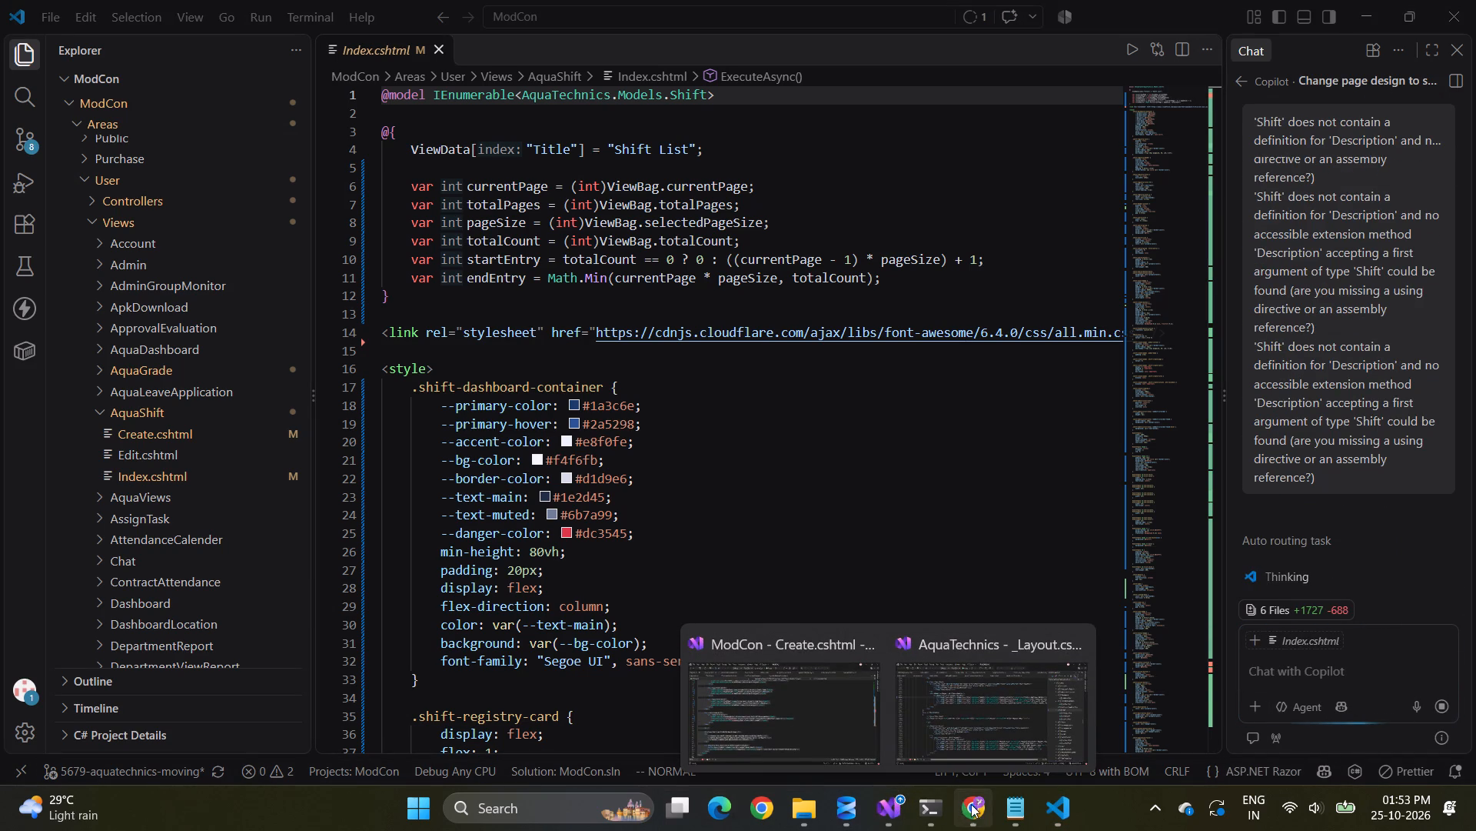
pyautogui.click(973, 806)
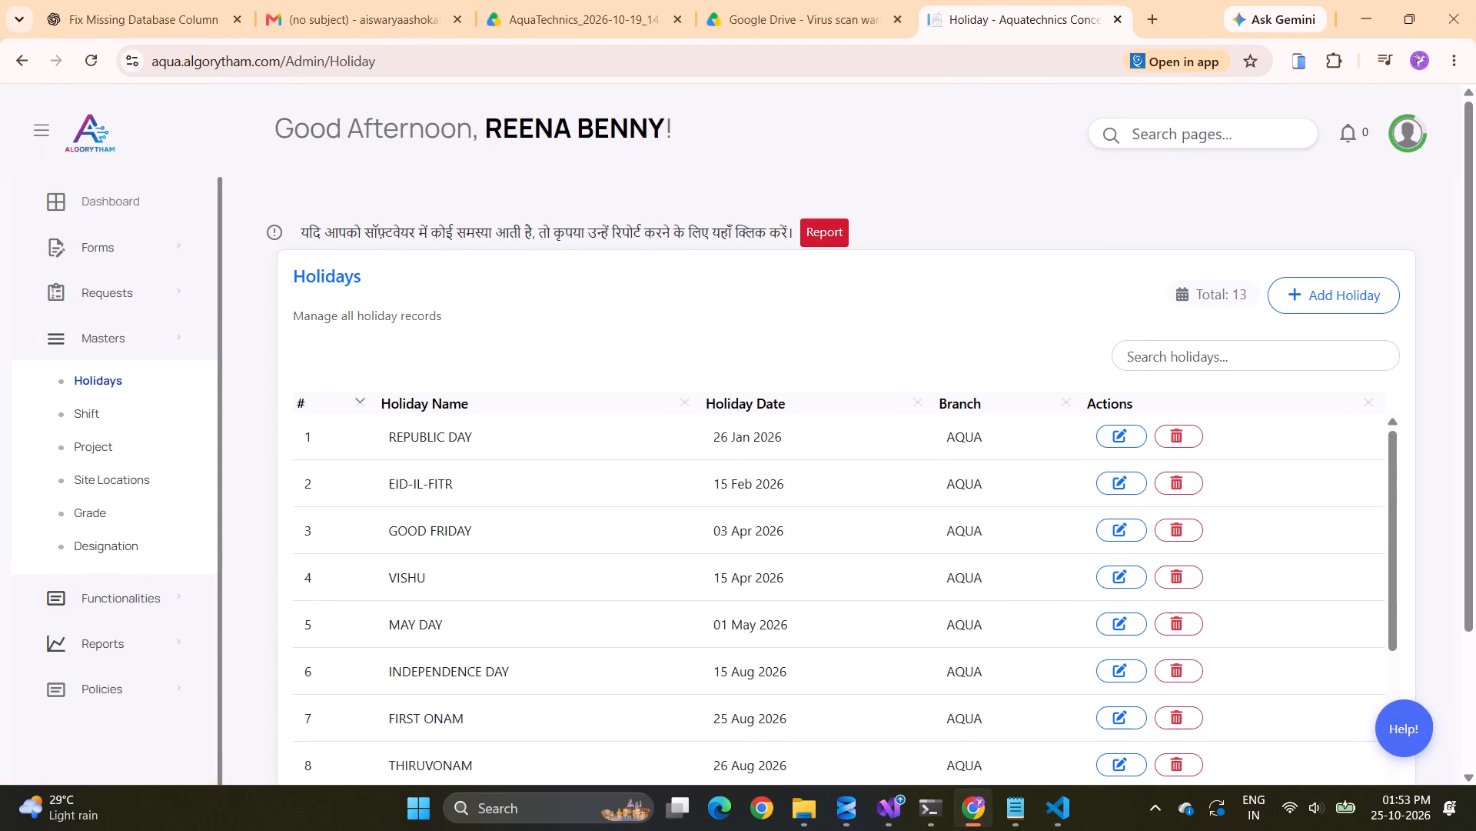
pyautogui.moveTo(398, 65); pyautogui.dragTo(327, 73)
pyautogui.press('/')
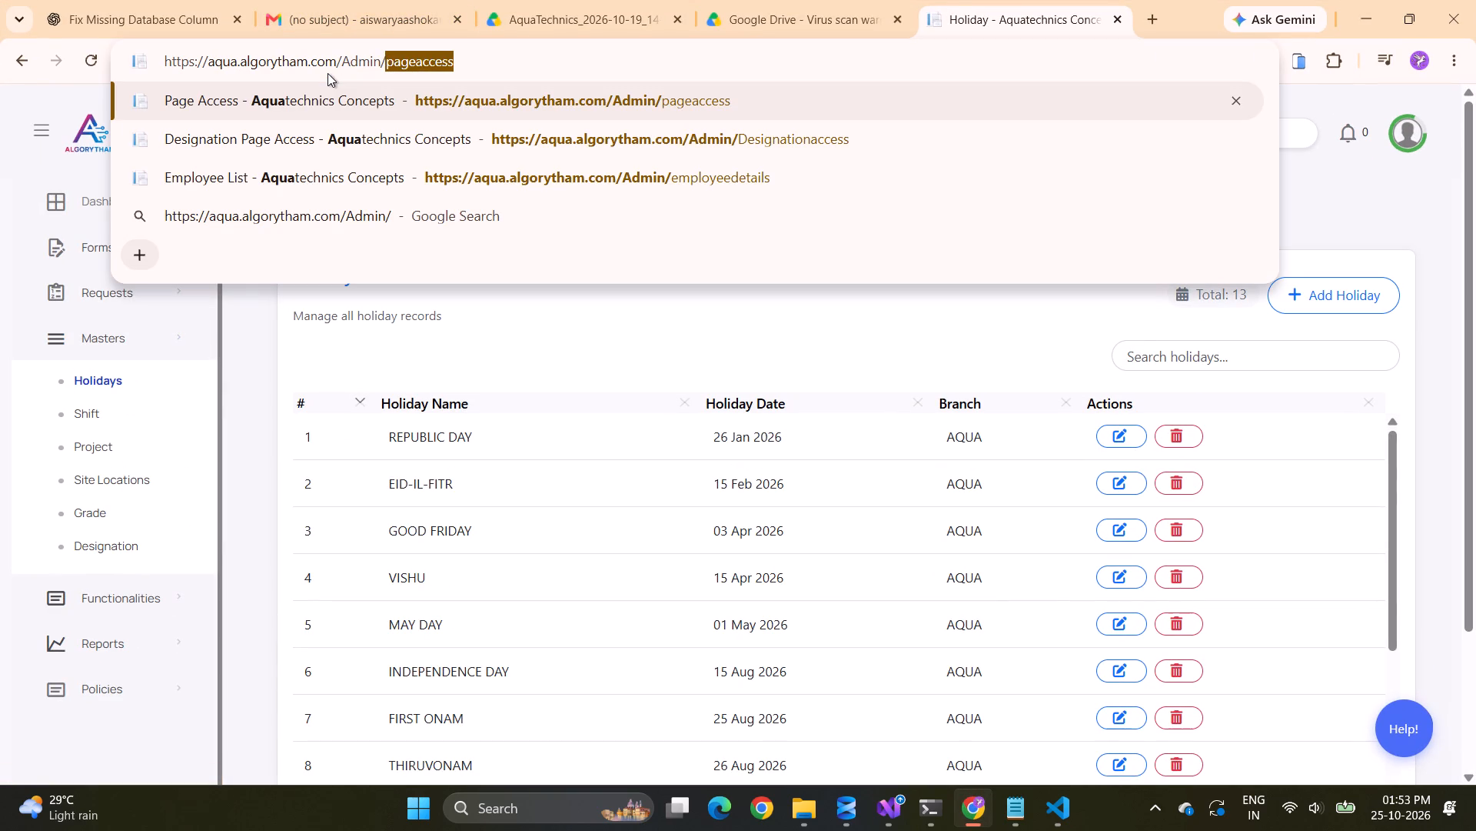
pyautogui.press('Return')
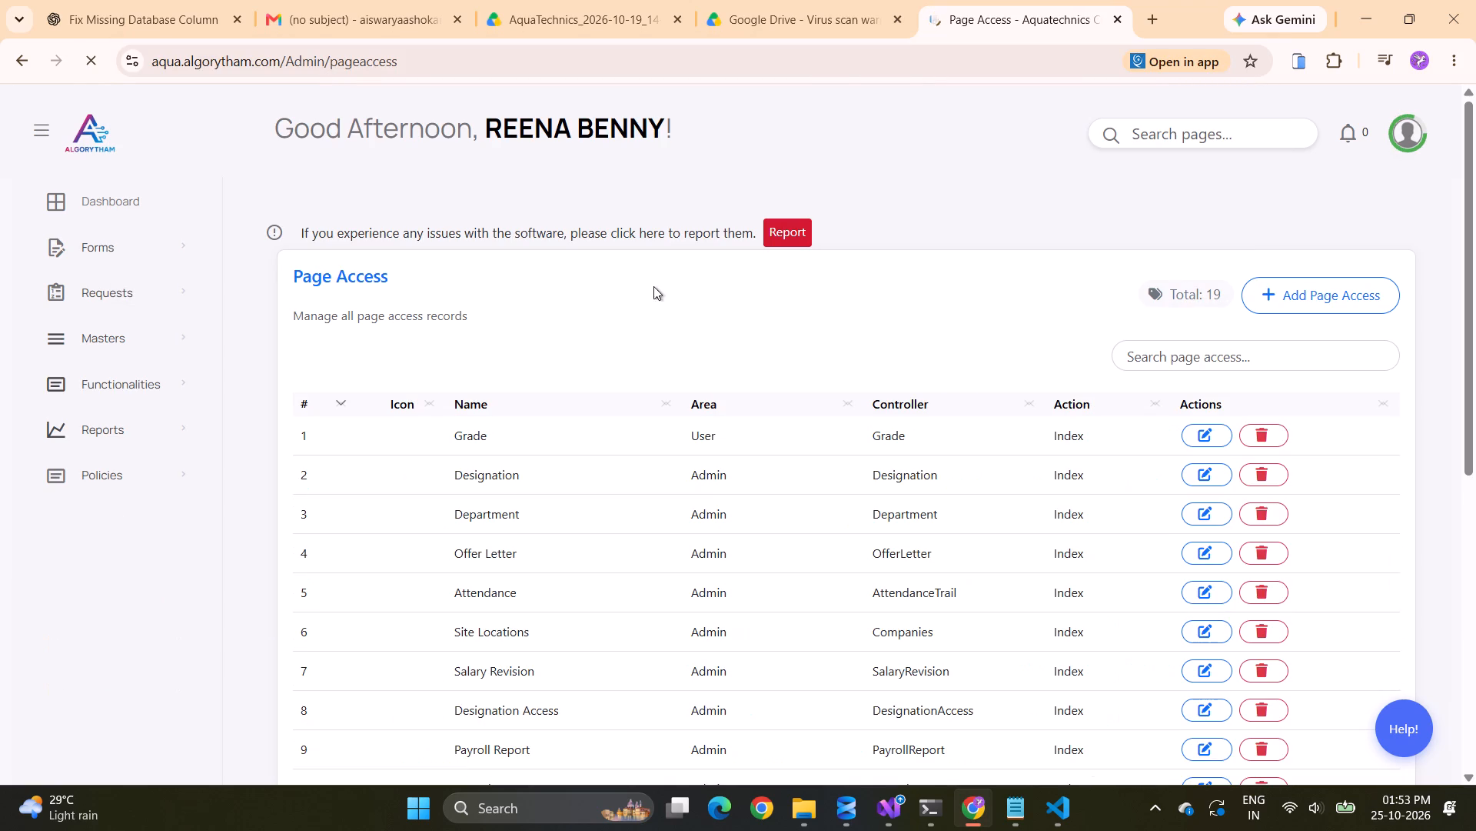
# Examine the Page Access records down to the last entry and compare them with the pages listed under Functionalities and Masters.
pyautogui.moveTo(1090, 517); pyautogui.dragTo(673, 511)
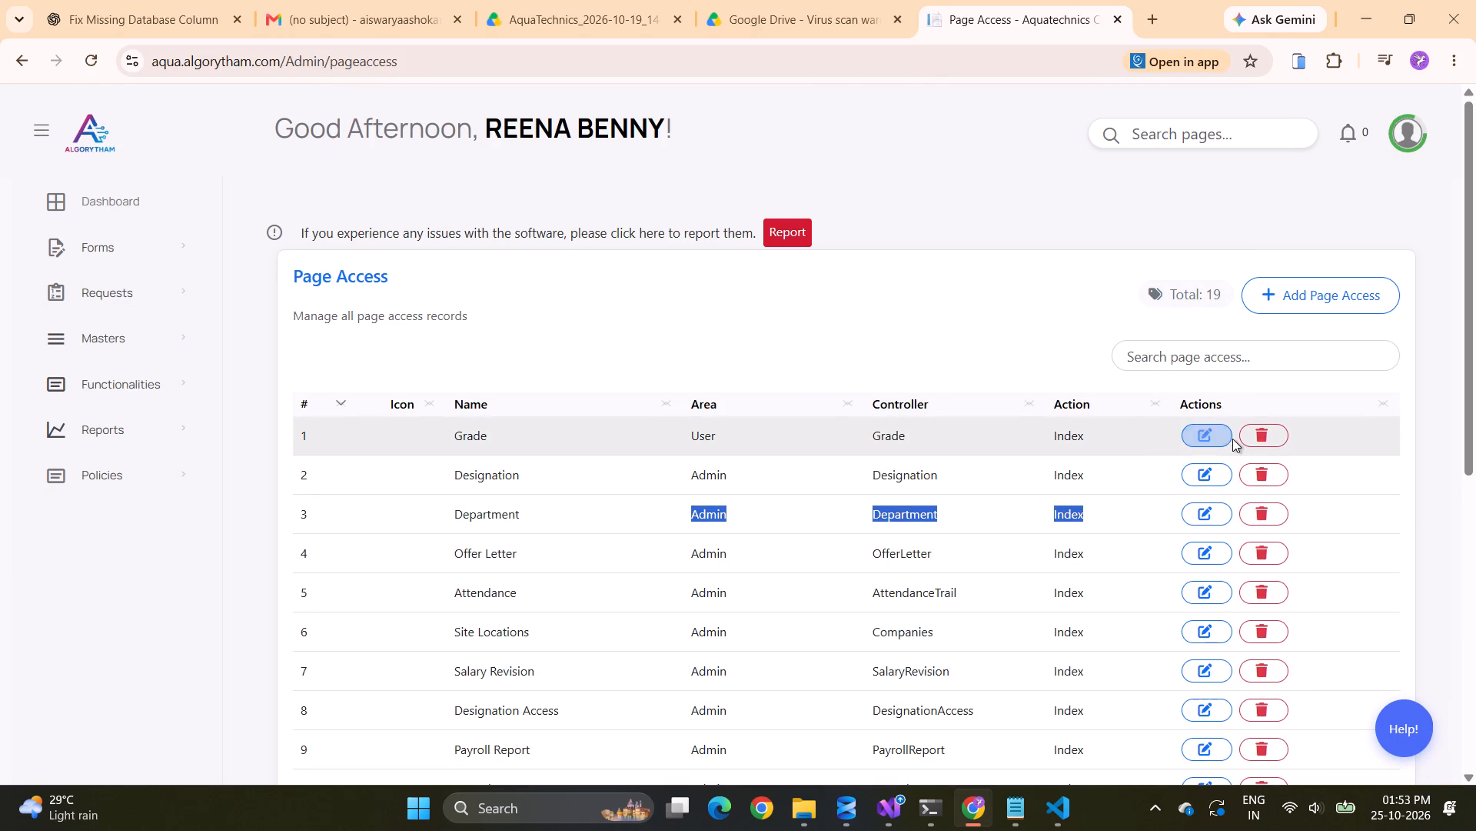
pyautogui.scroll(-2, 1232, 439)
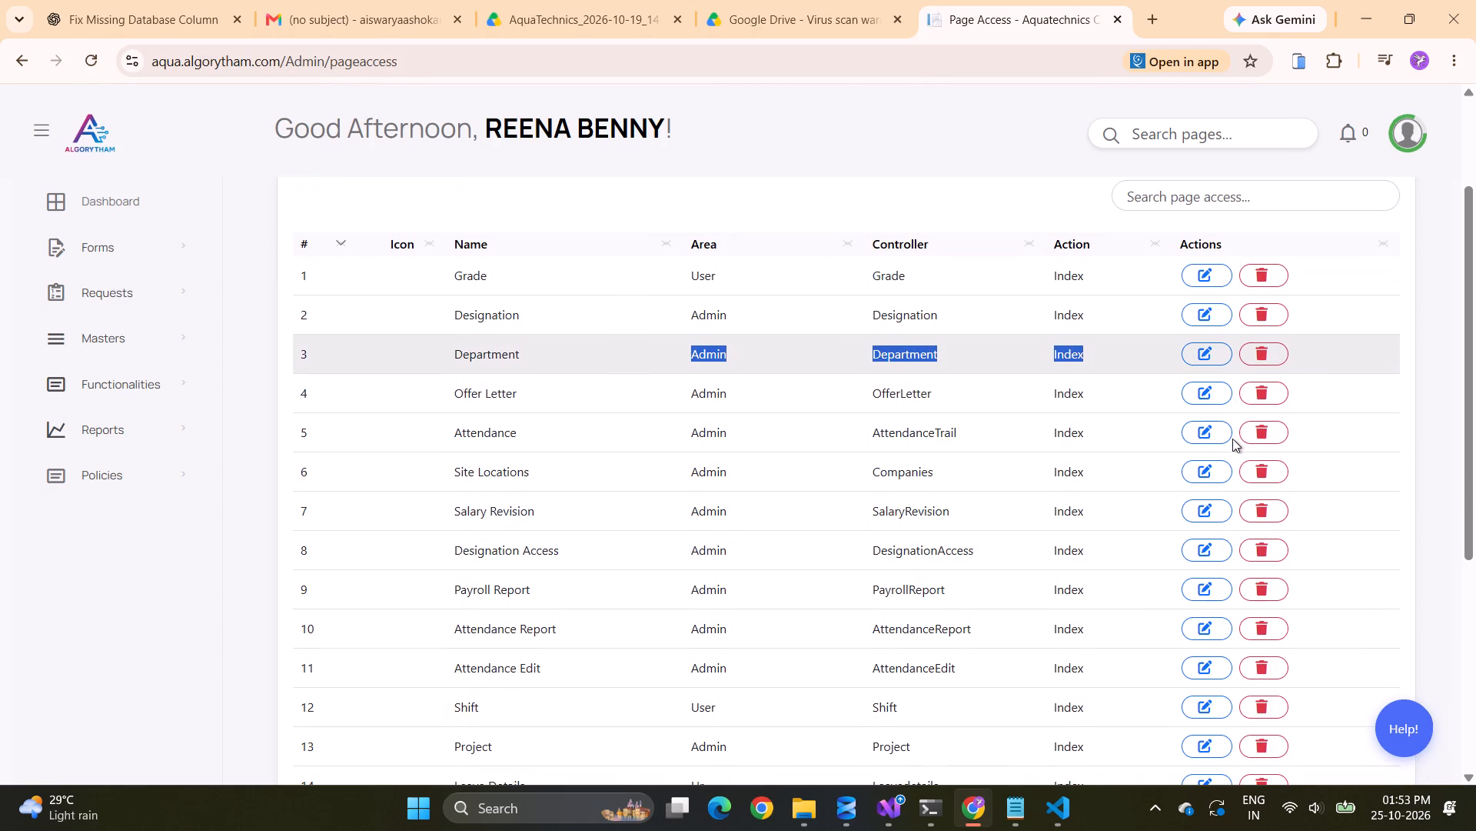
pyautogui.scroll(-3, 1232, 439)
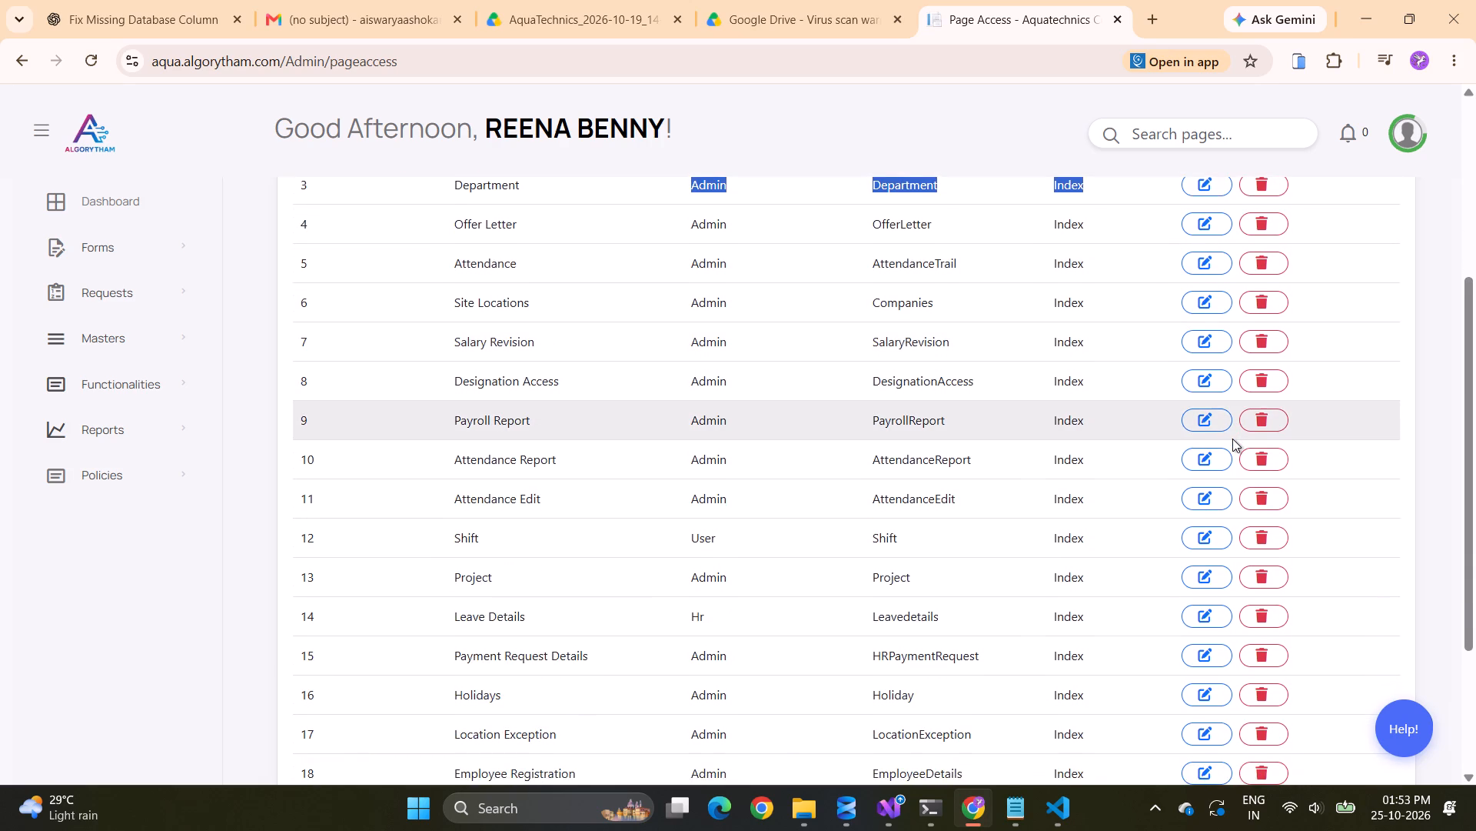
pyautogui.scroll(-2, 1232, 439)
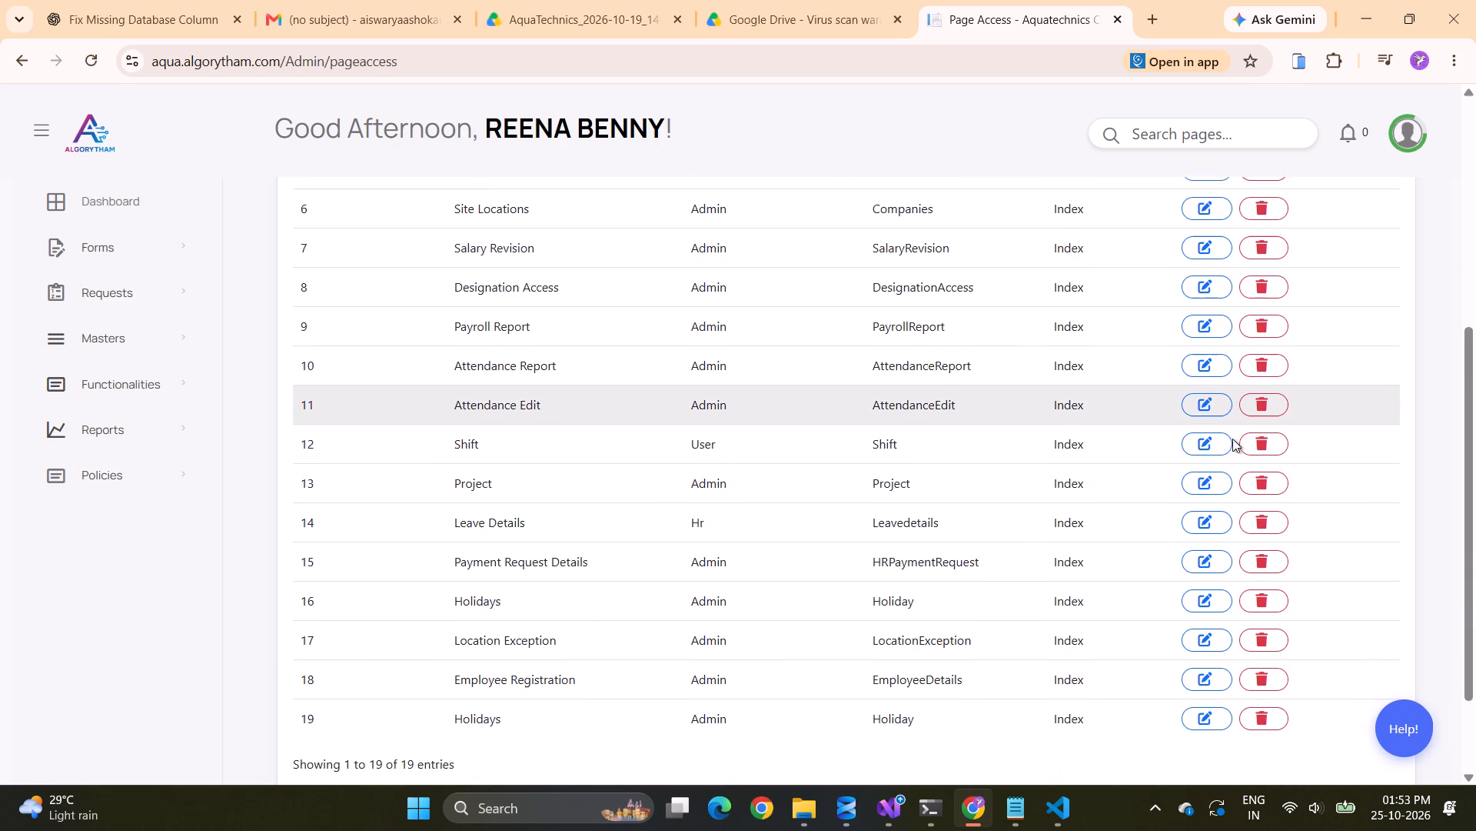
pyautogui.scroll(-1, 1232, 439)
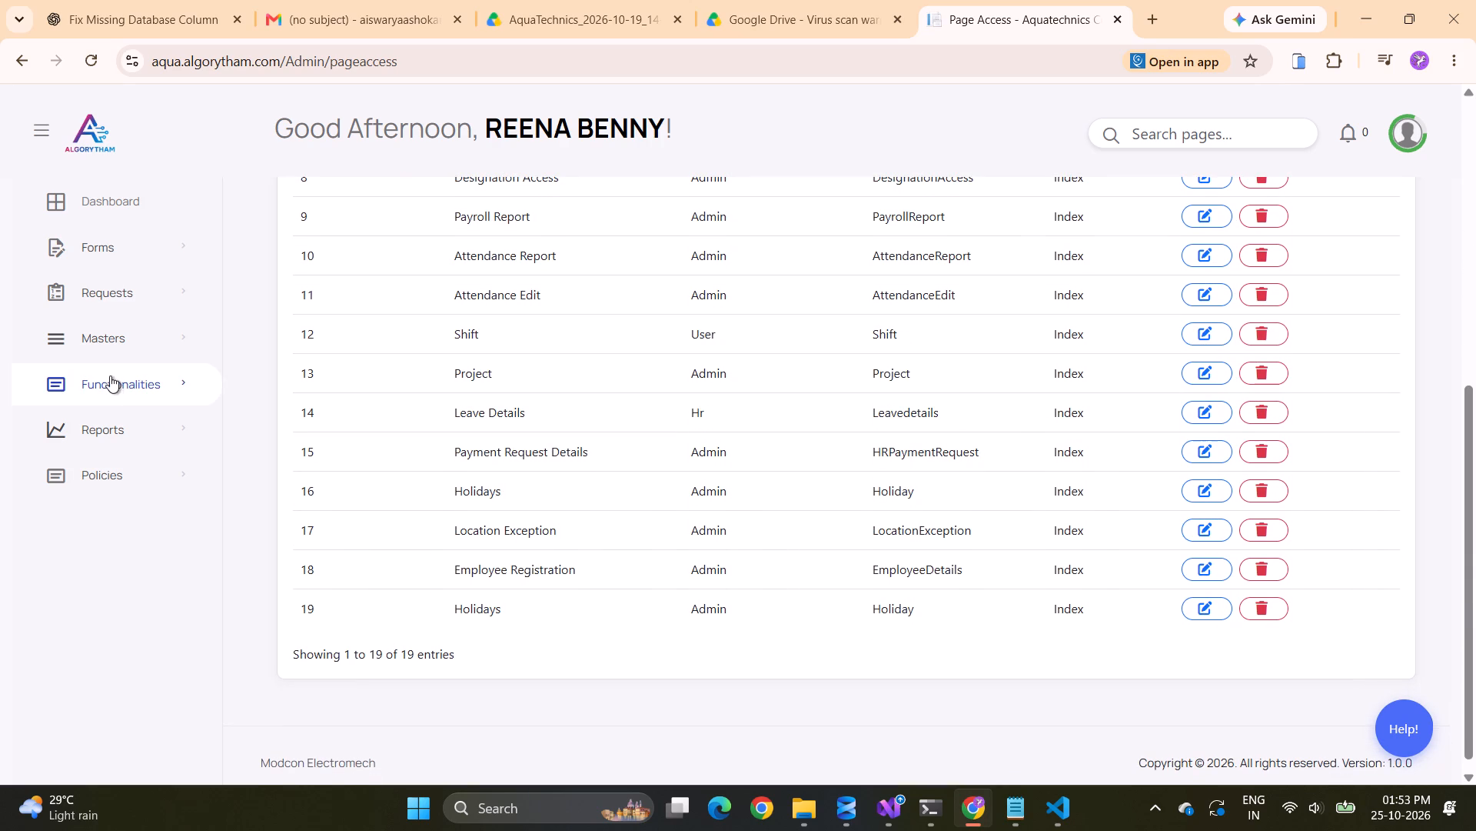
pyautogui.click(112, 379)
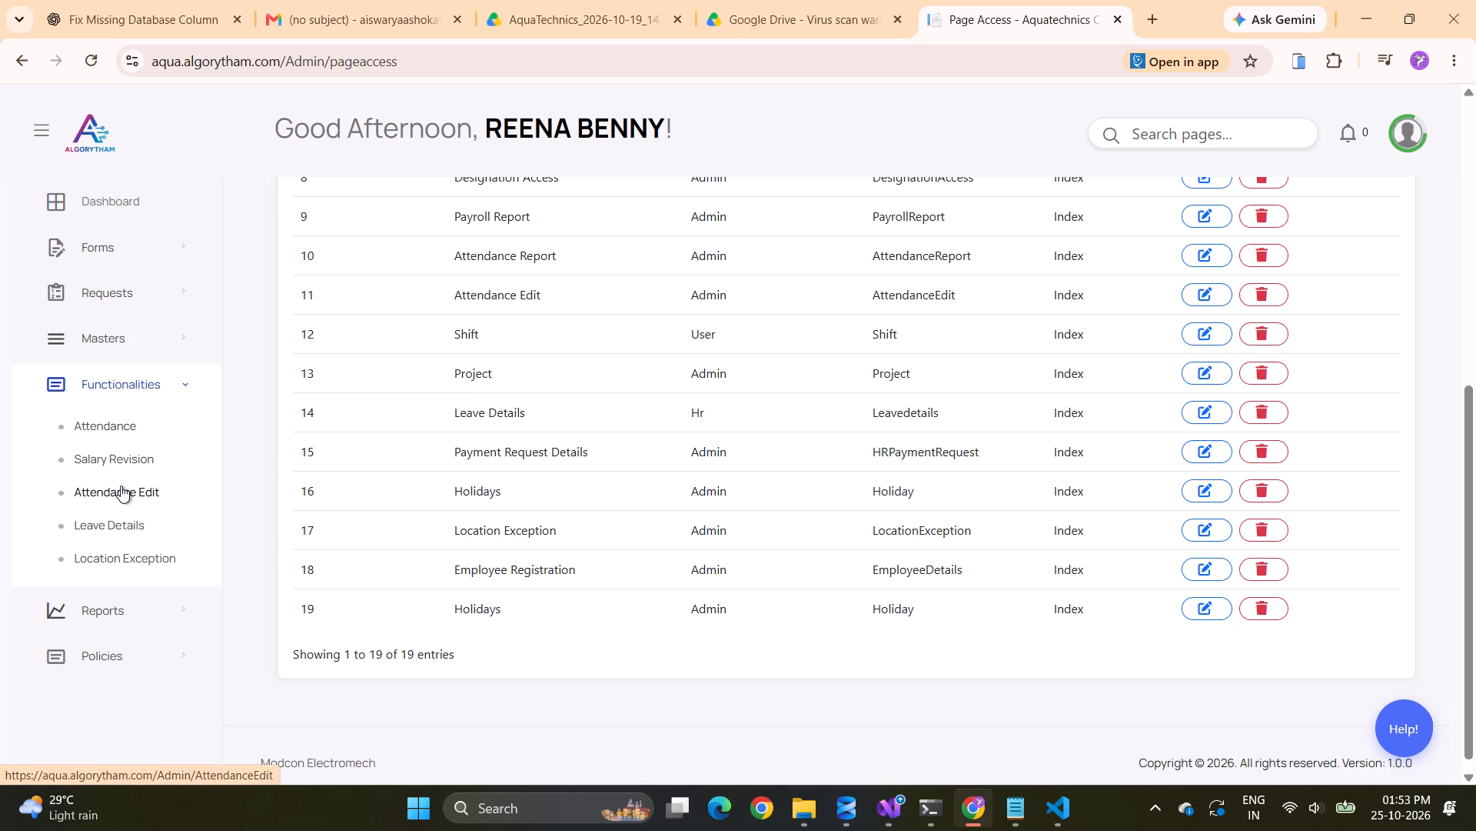
pyautogui.click(151, 329)
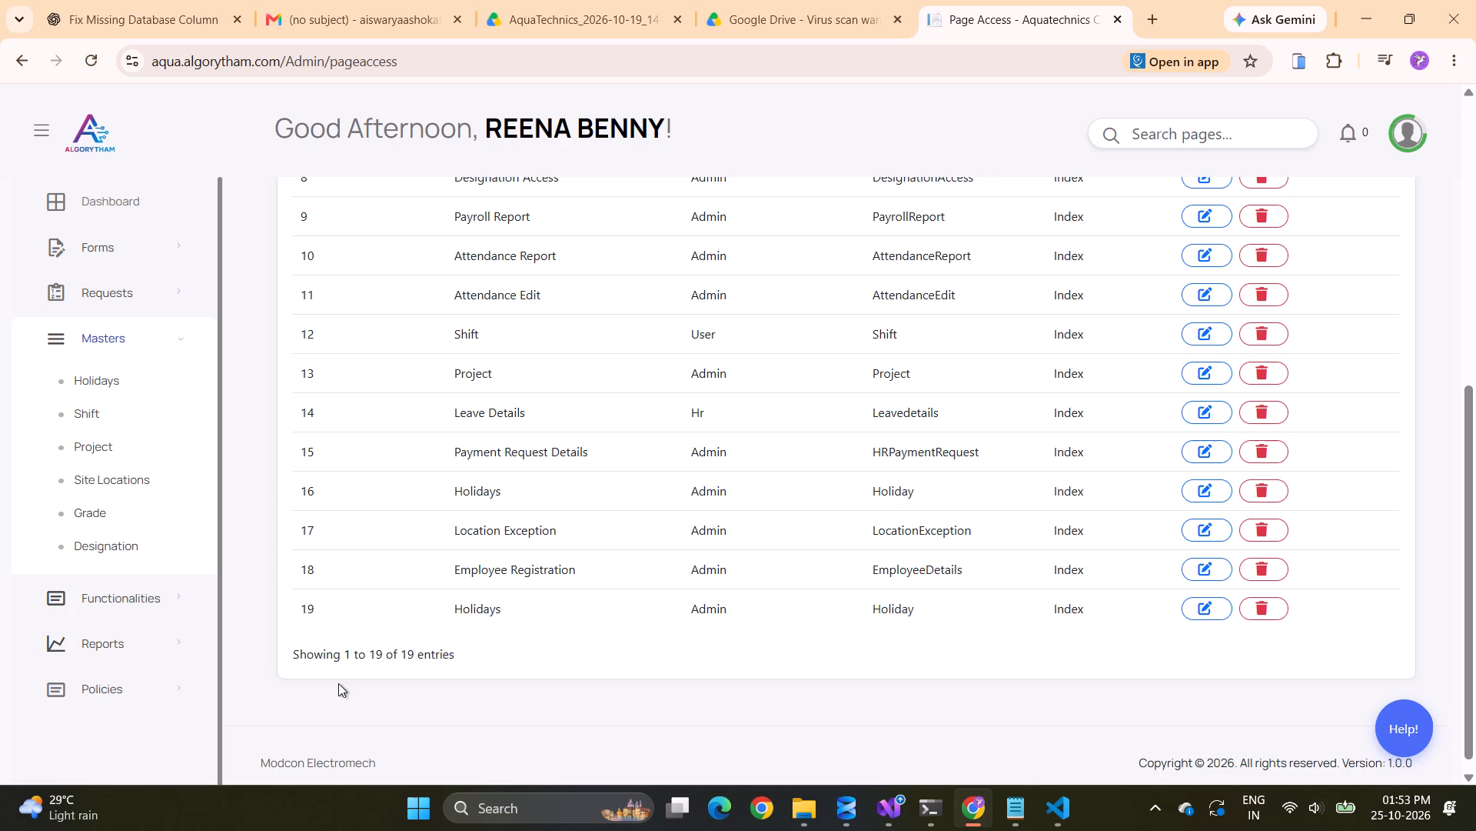
pyautogui.scroll(1, 502, 645)
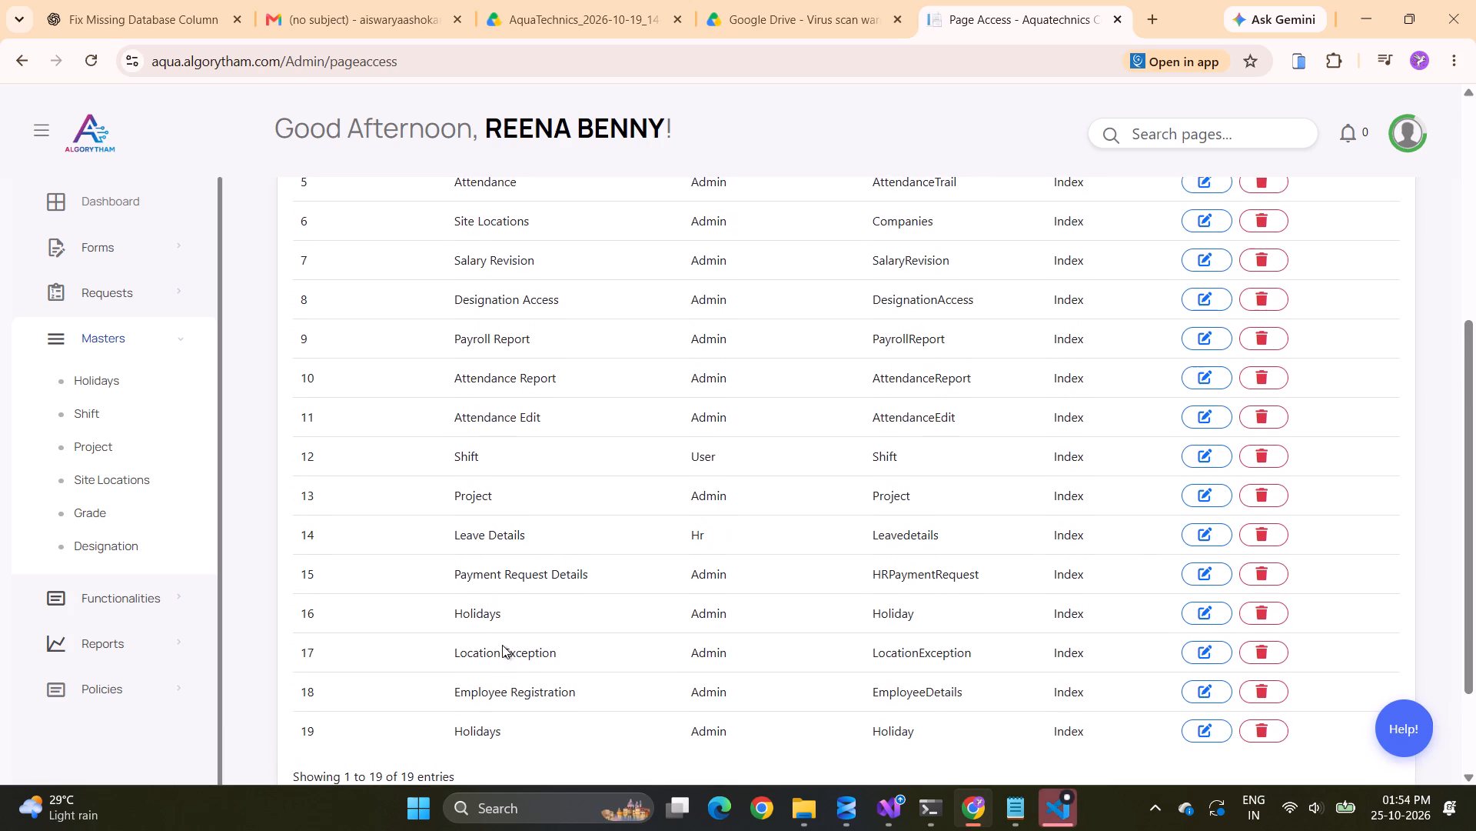
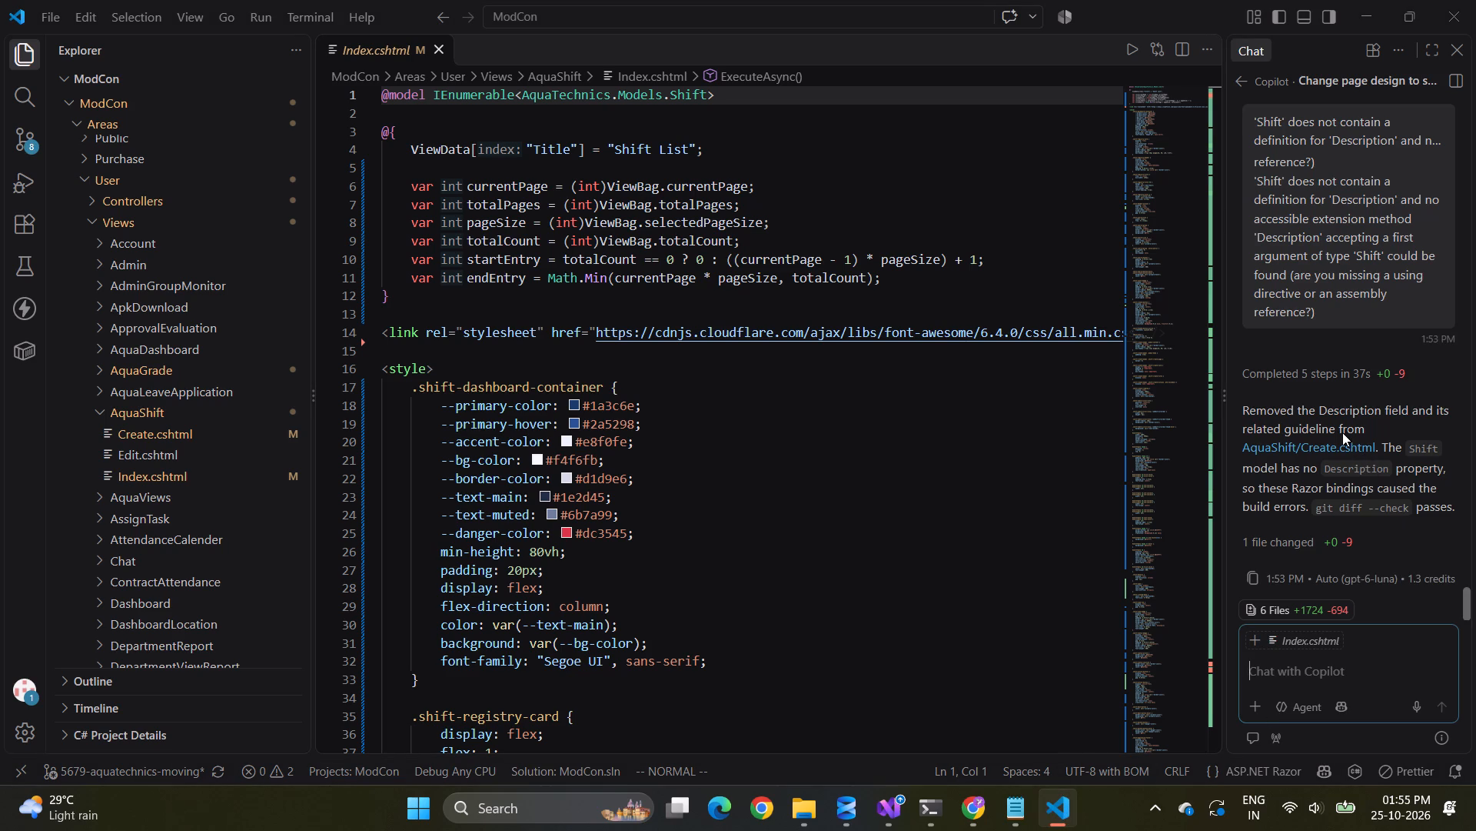
# Switch to the ModCon project in Visual Studio and run it with the https profile.
pyautogui.click(876, 816)
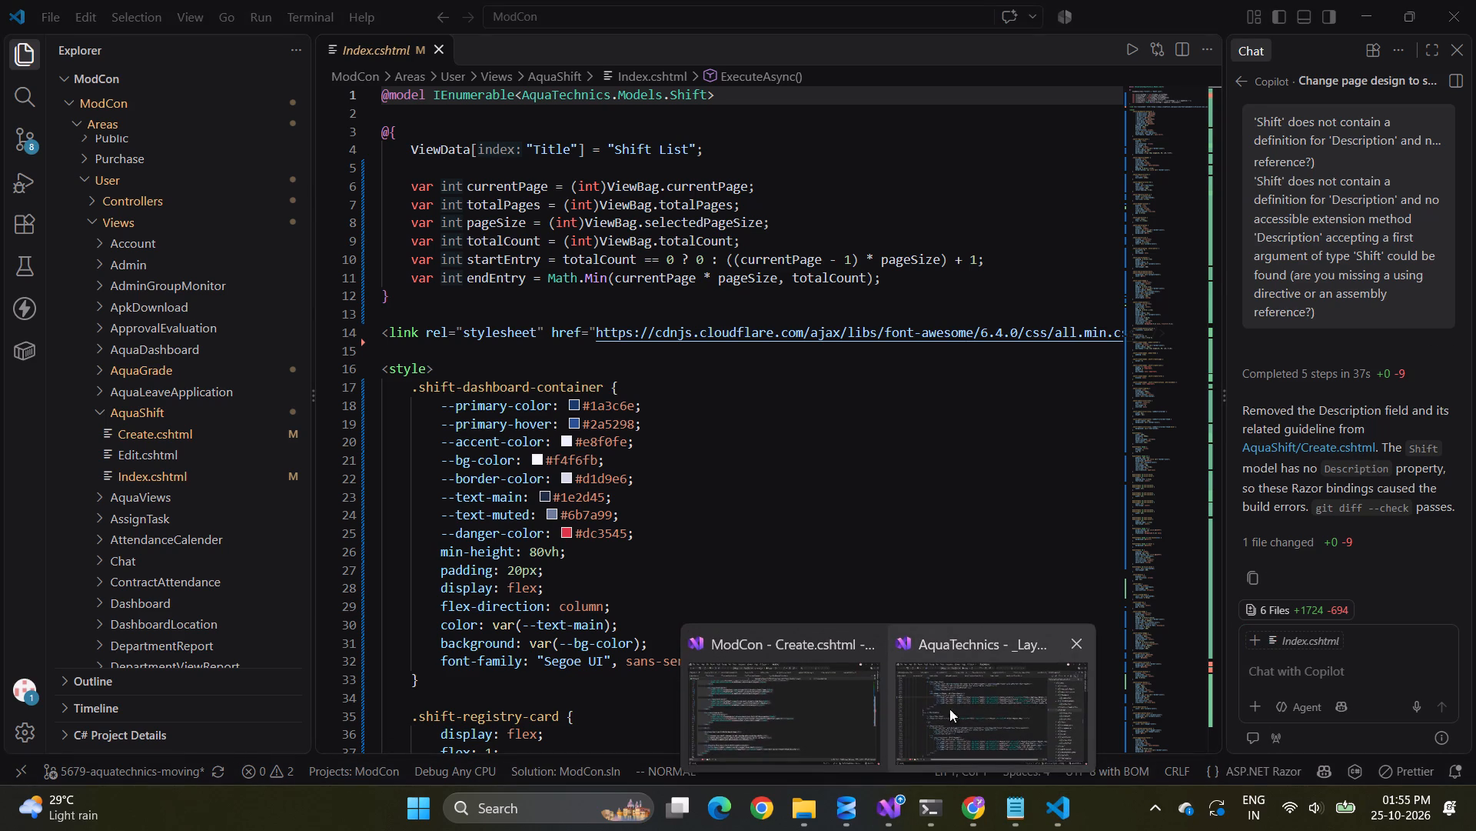
pyautogui.click(803, 729)
pyautogui.click(631, 50)
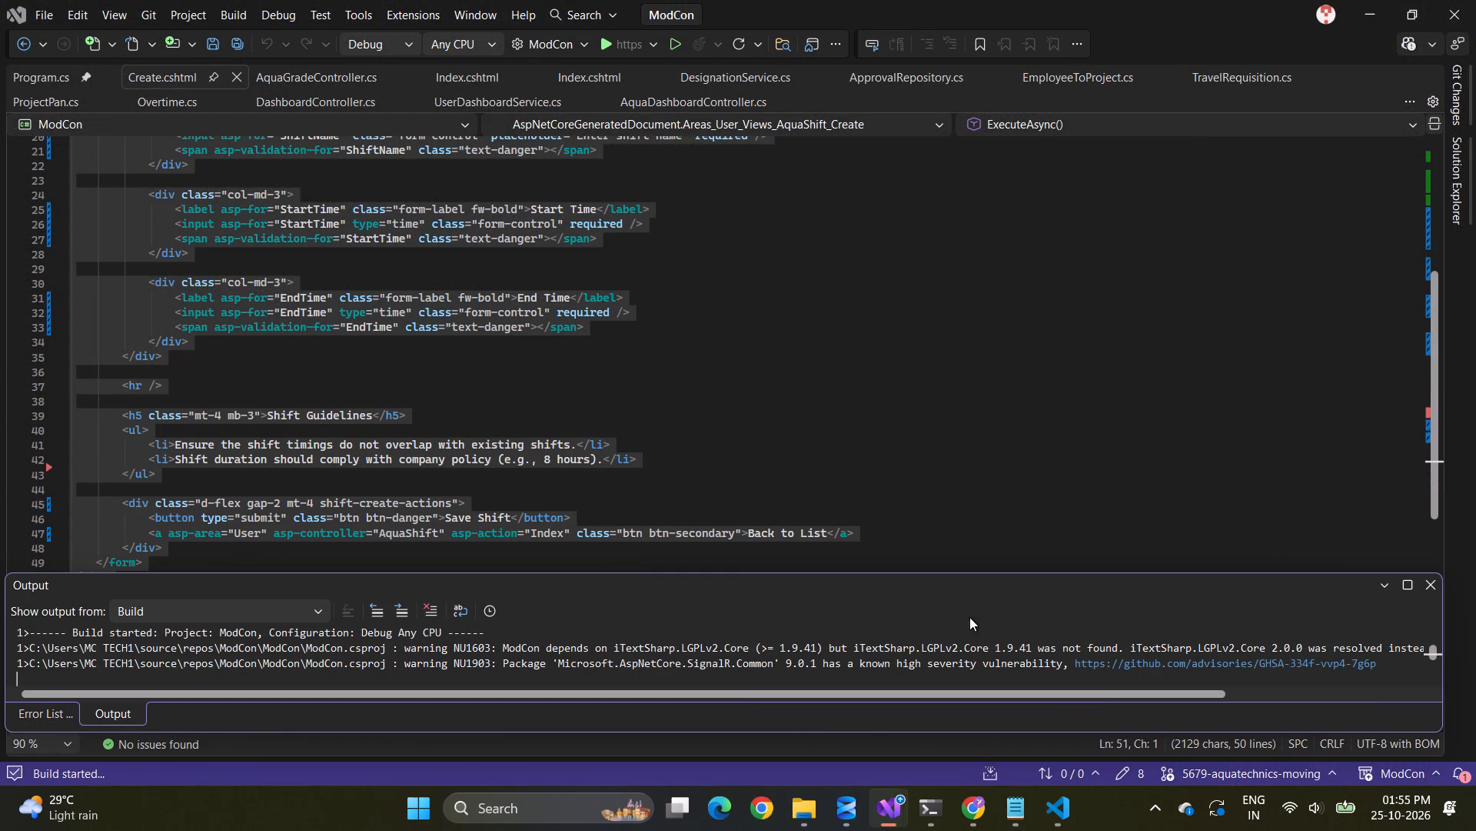
pyautogui.click(987, 727)
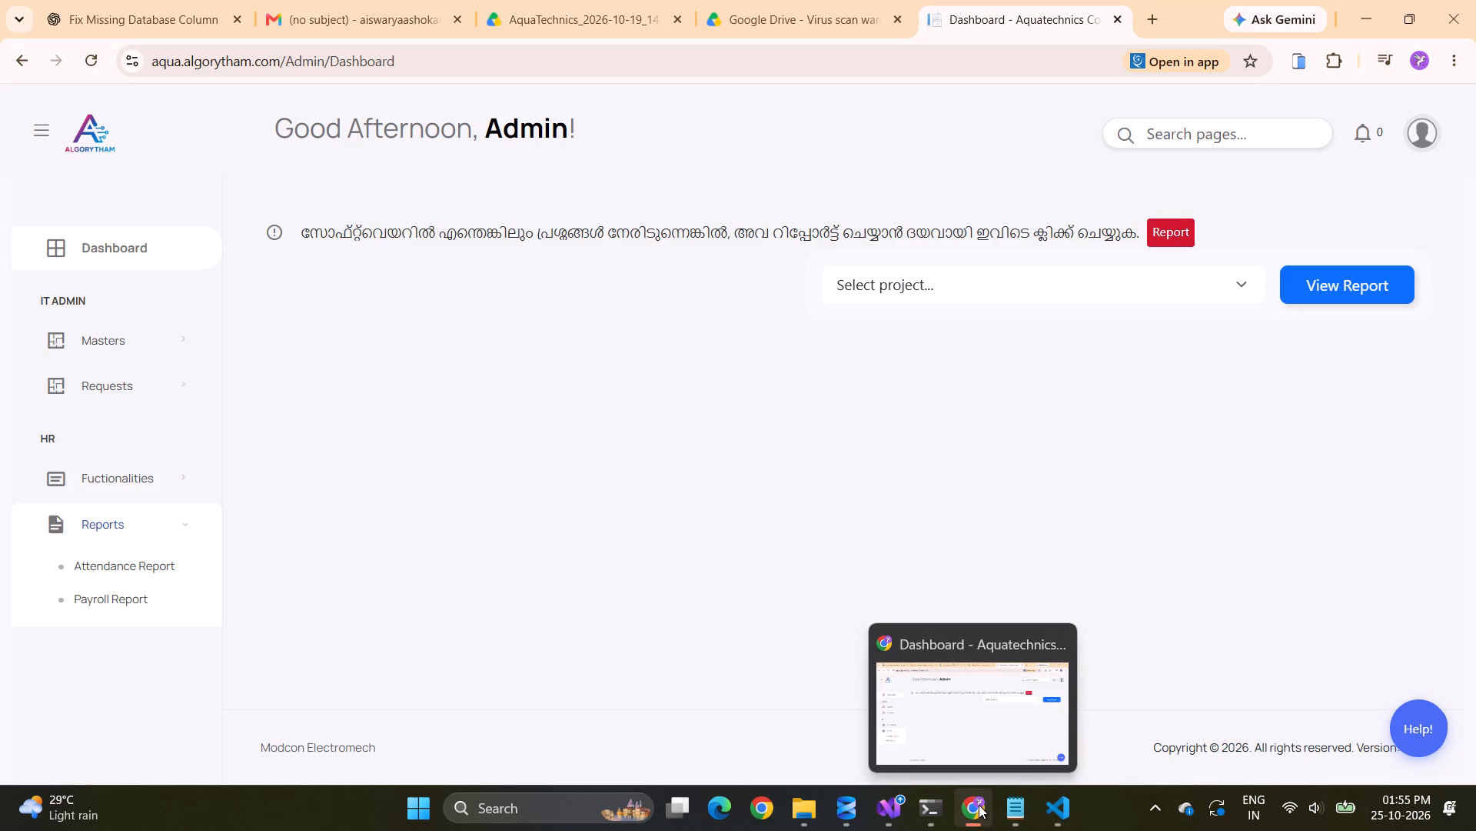
pyautogui.click(815, 699)
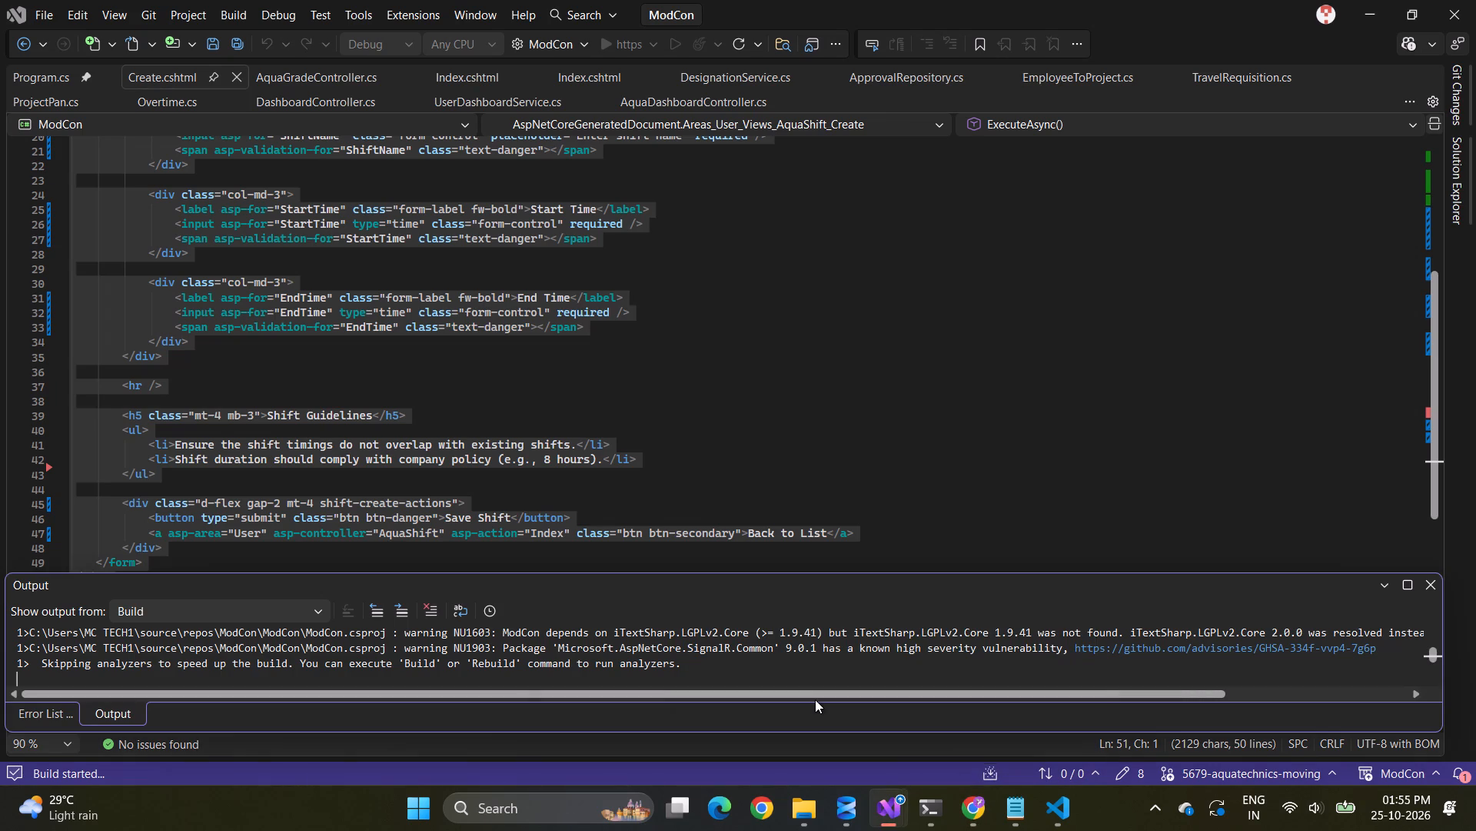
pyautogui.click(1022, 542)
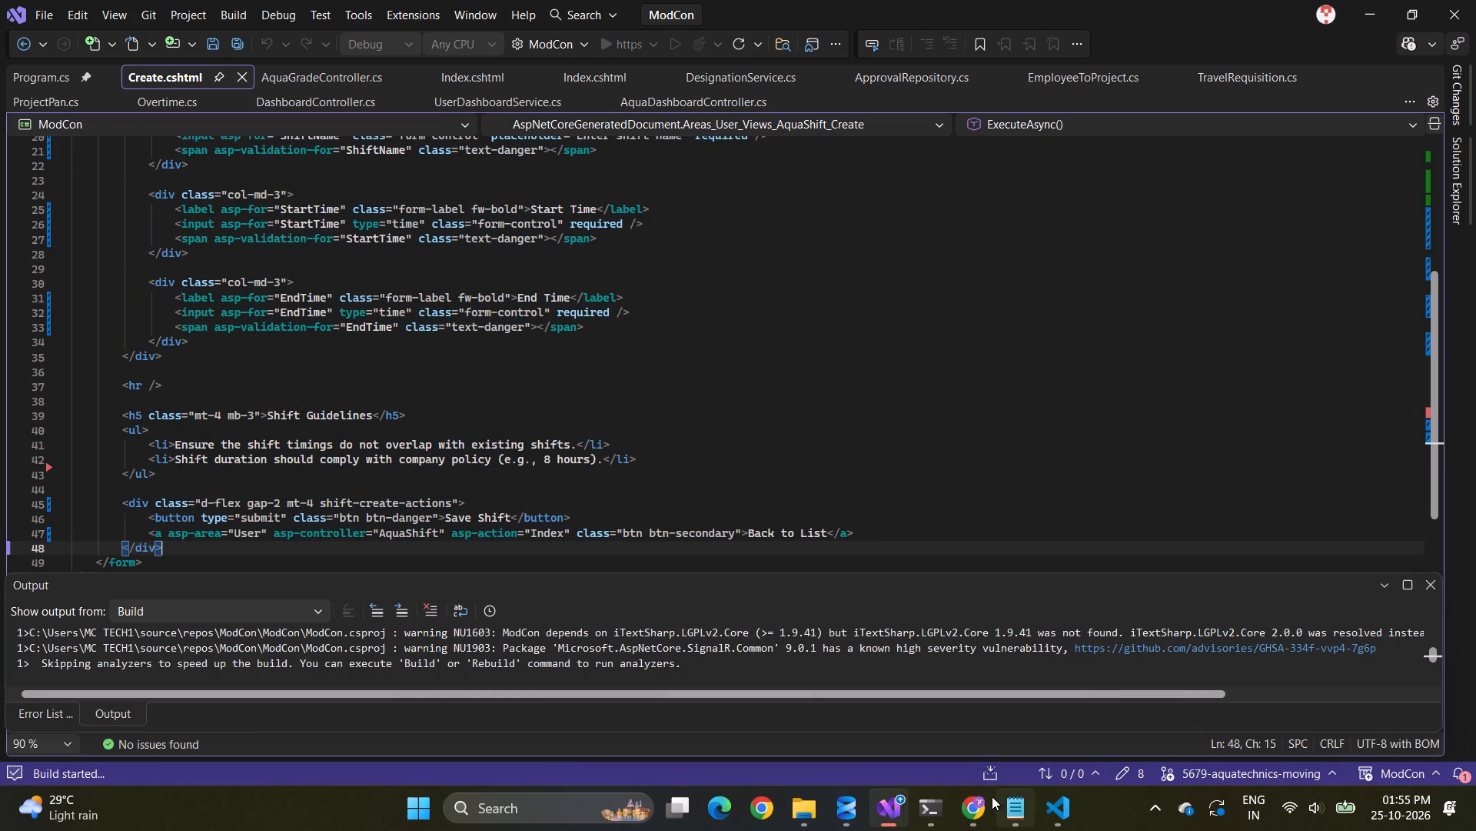
# Switch to Chrome and check the Designation, Department, Service, Holiday, Branch, Company and Client pages under Masters in the Aqua admin portal.
pyautogui.click(980, 737)
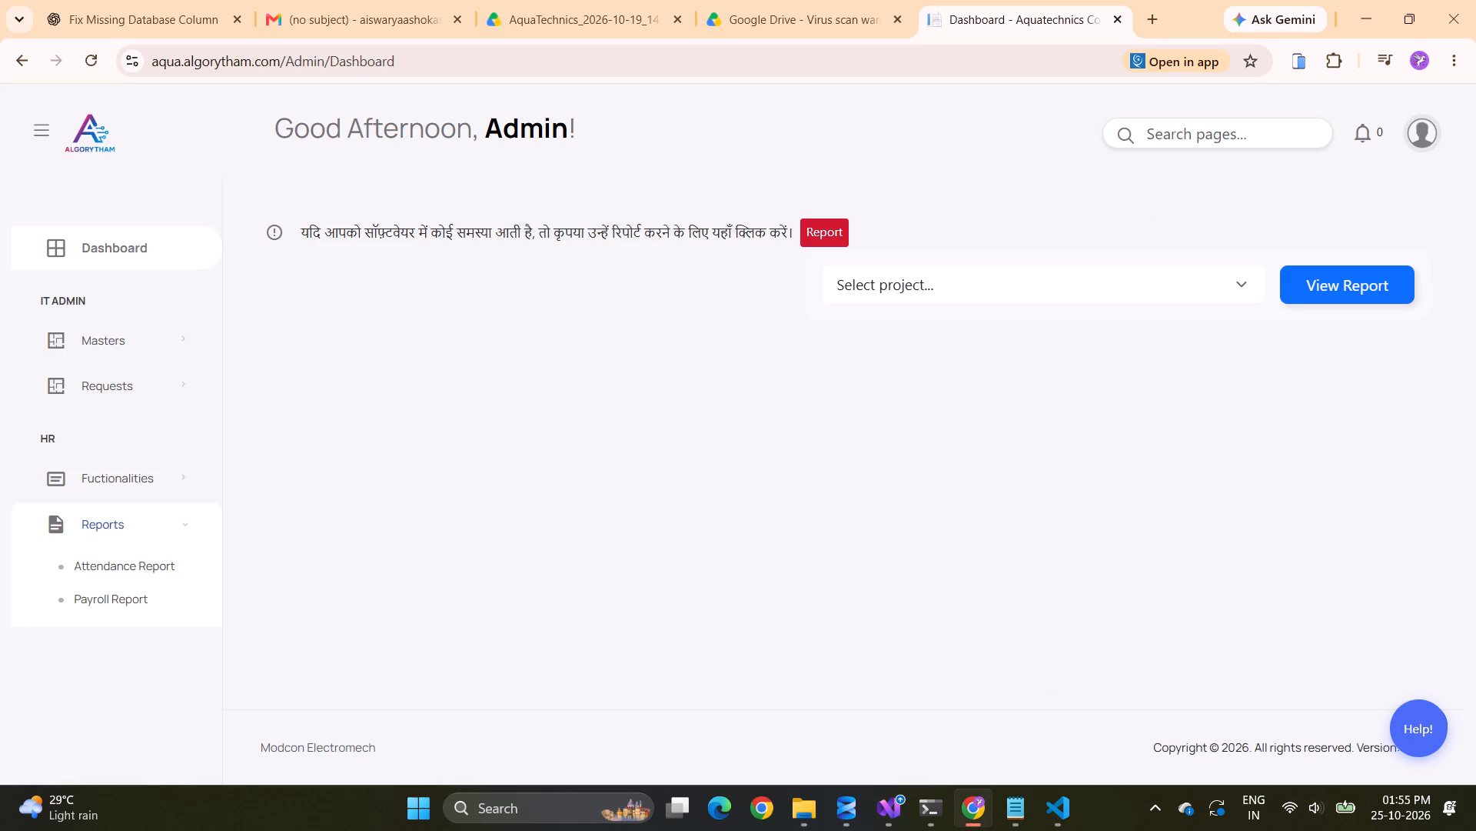
pyautogui.click(136, 346)
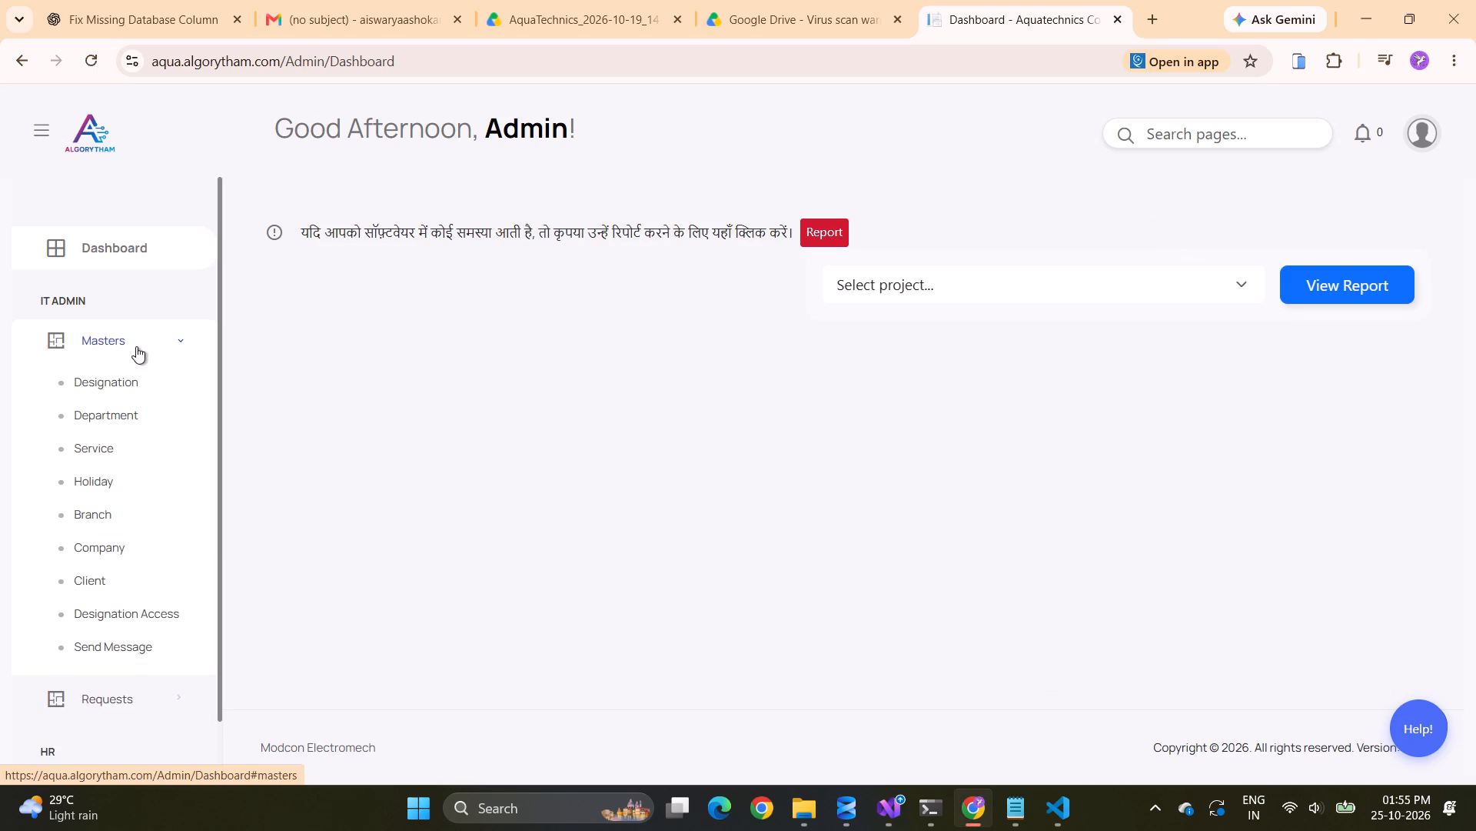
pyautogui.click(134, 385)
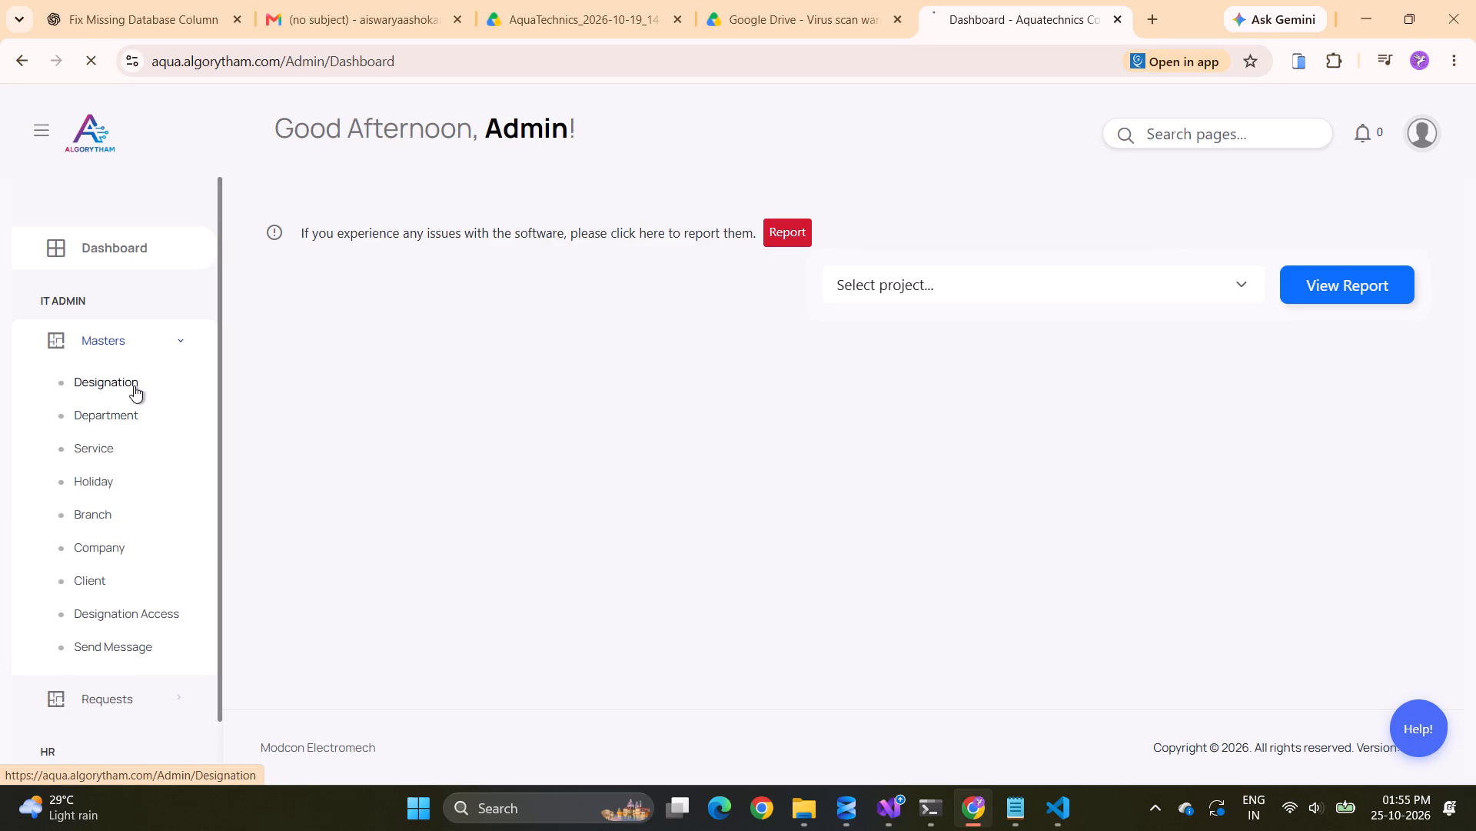
pyautogui.click(123, 425)
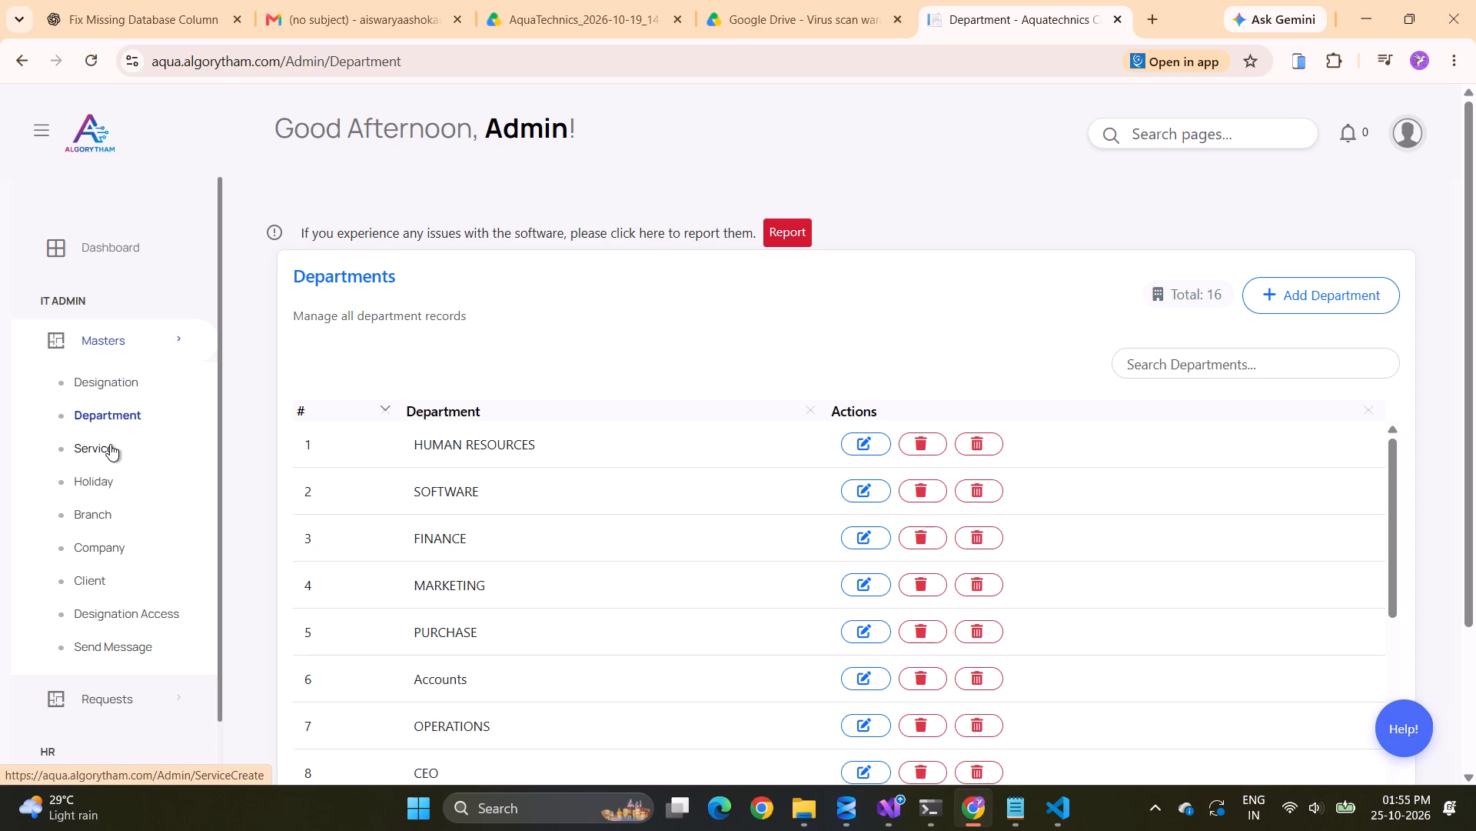
pyautogui.click(113, 446)
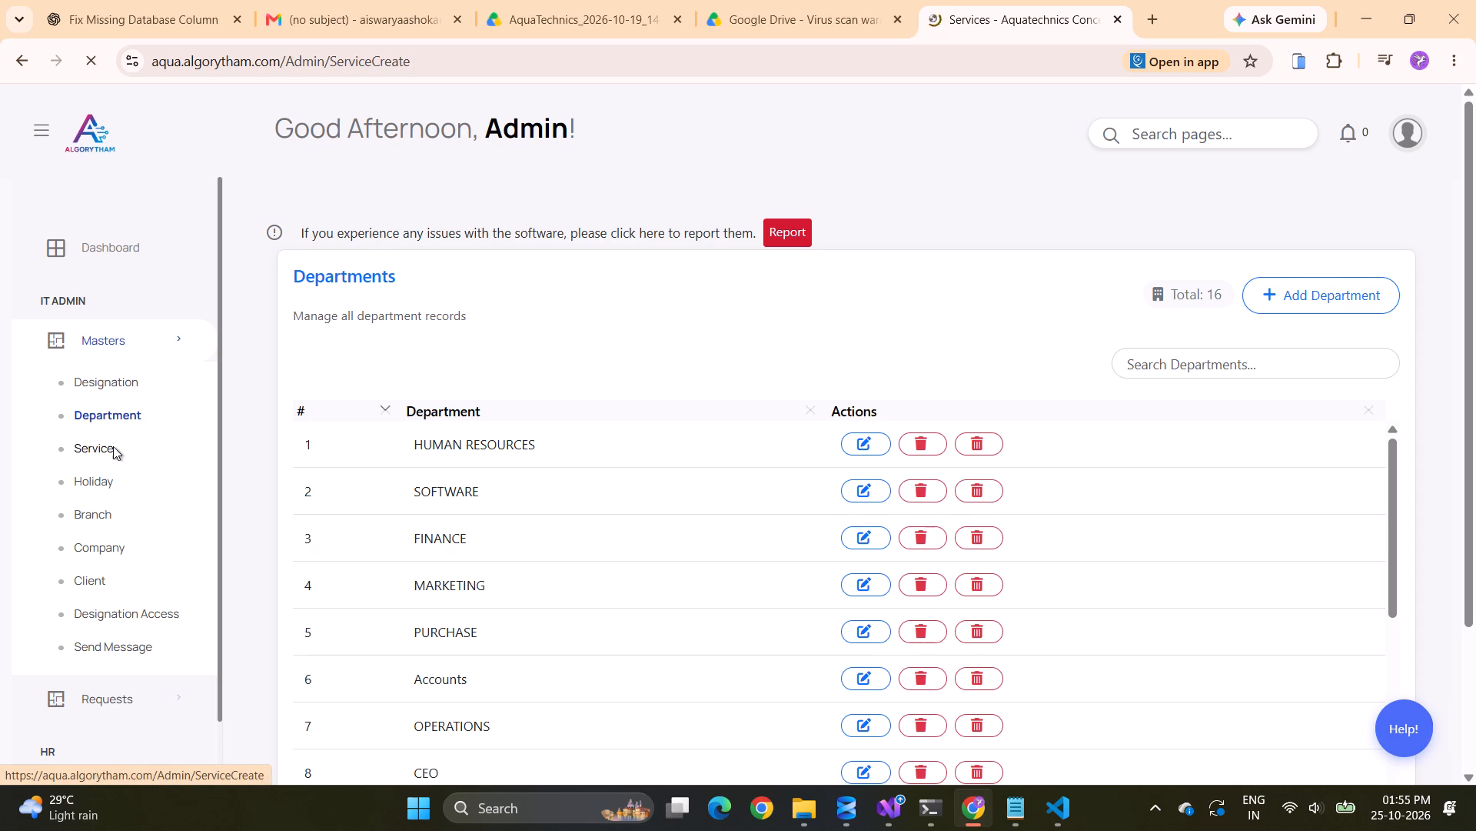
pyautogui.click(98, 486)
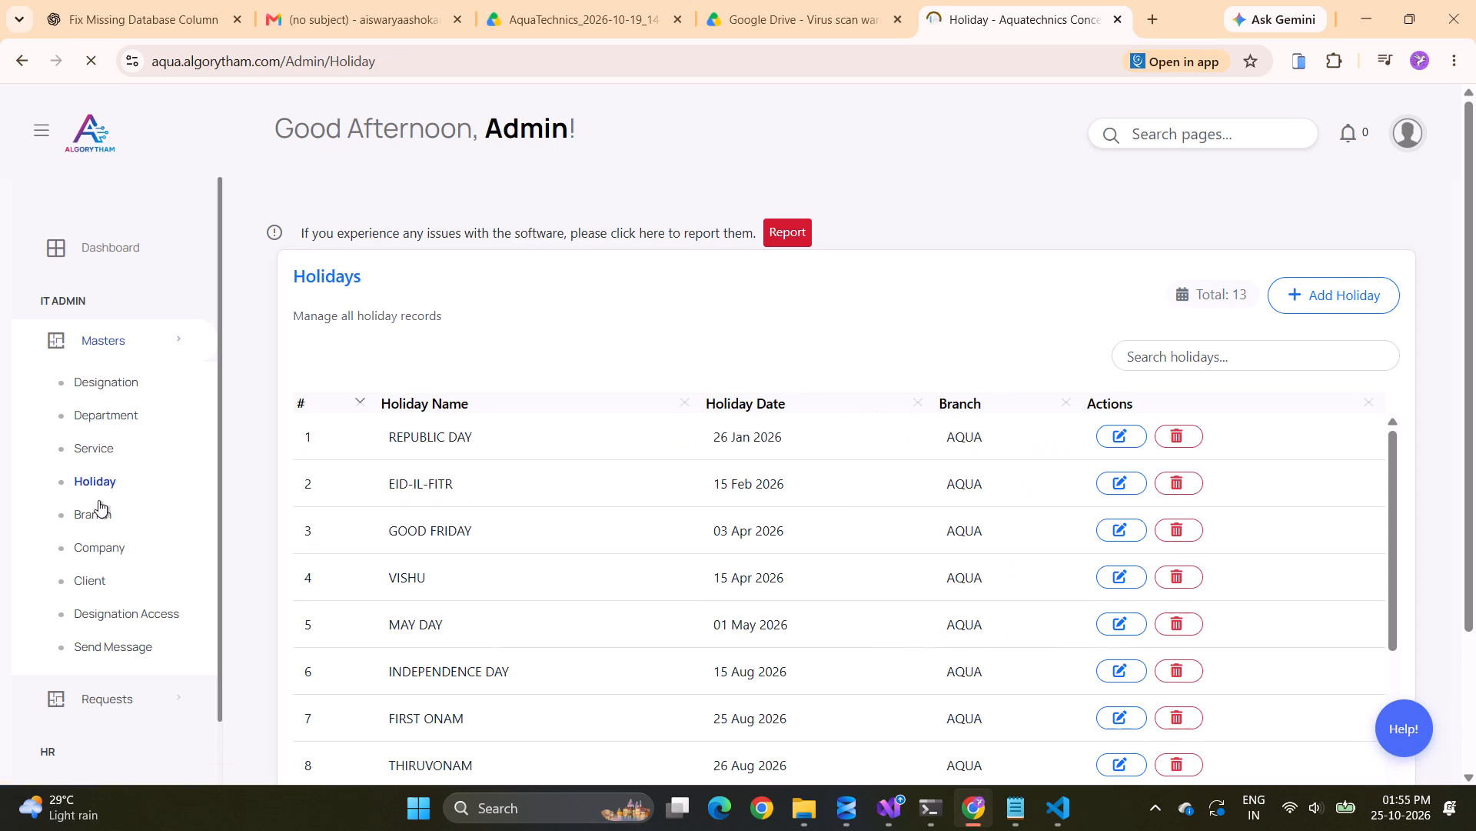
pyautogui.click(96, 514)
pyautogui.scroll(-1, 96, 514)
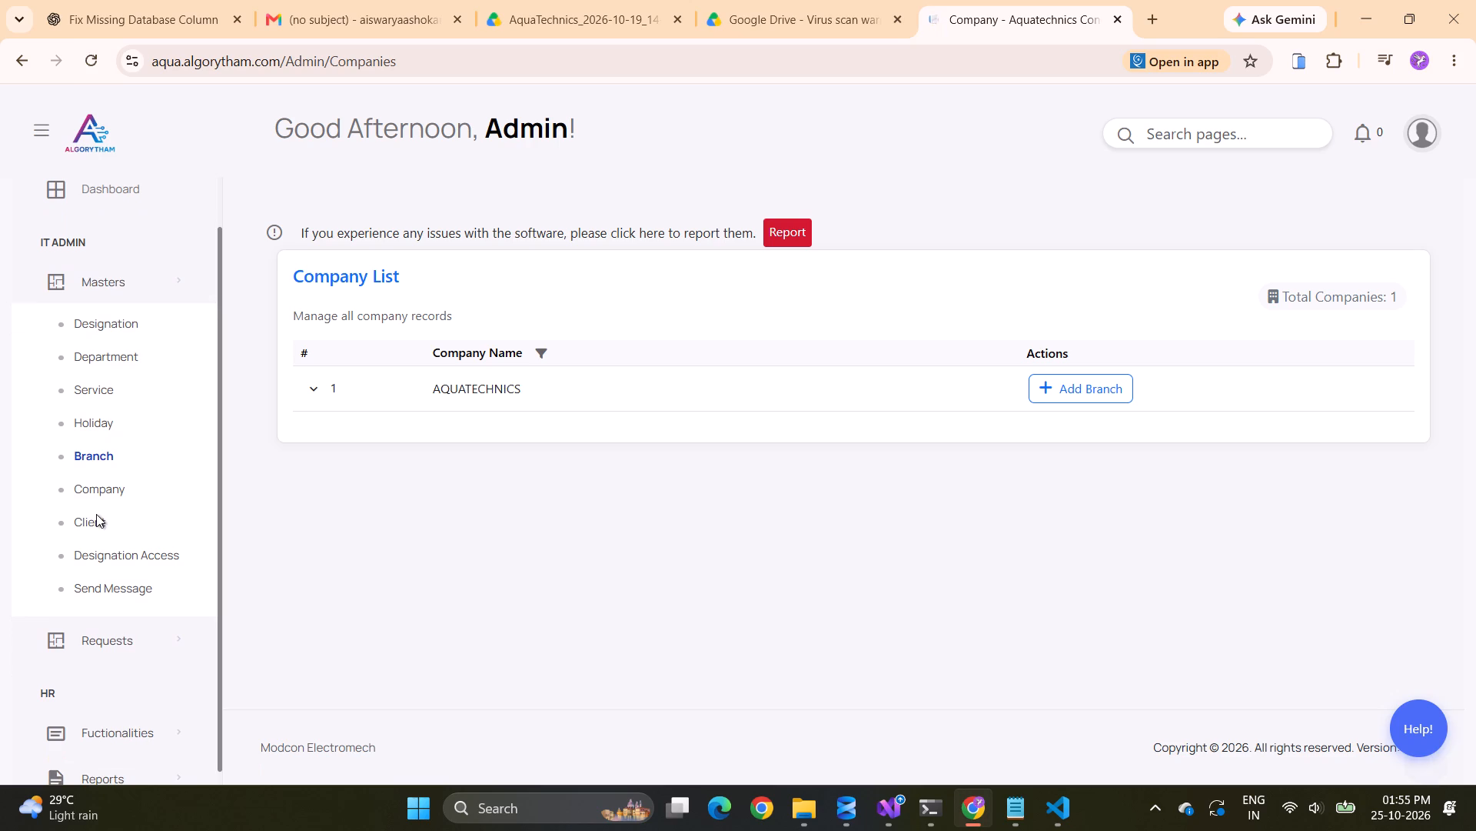
pyautogui.click(96, 496)
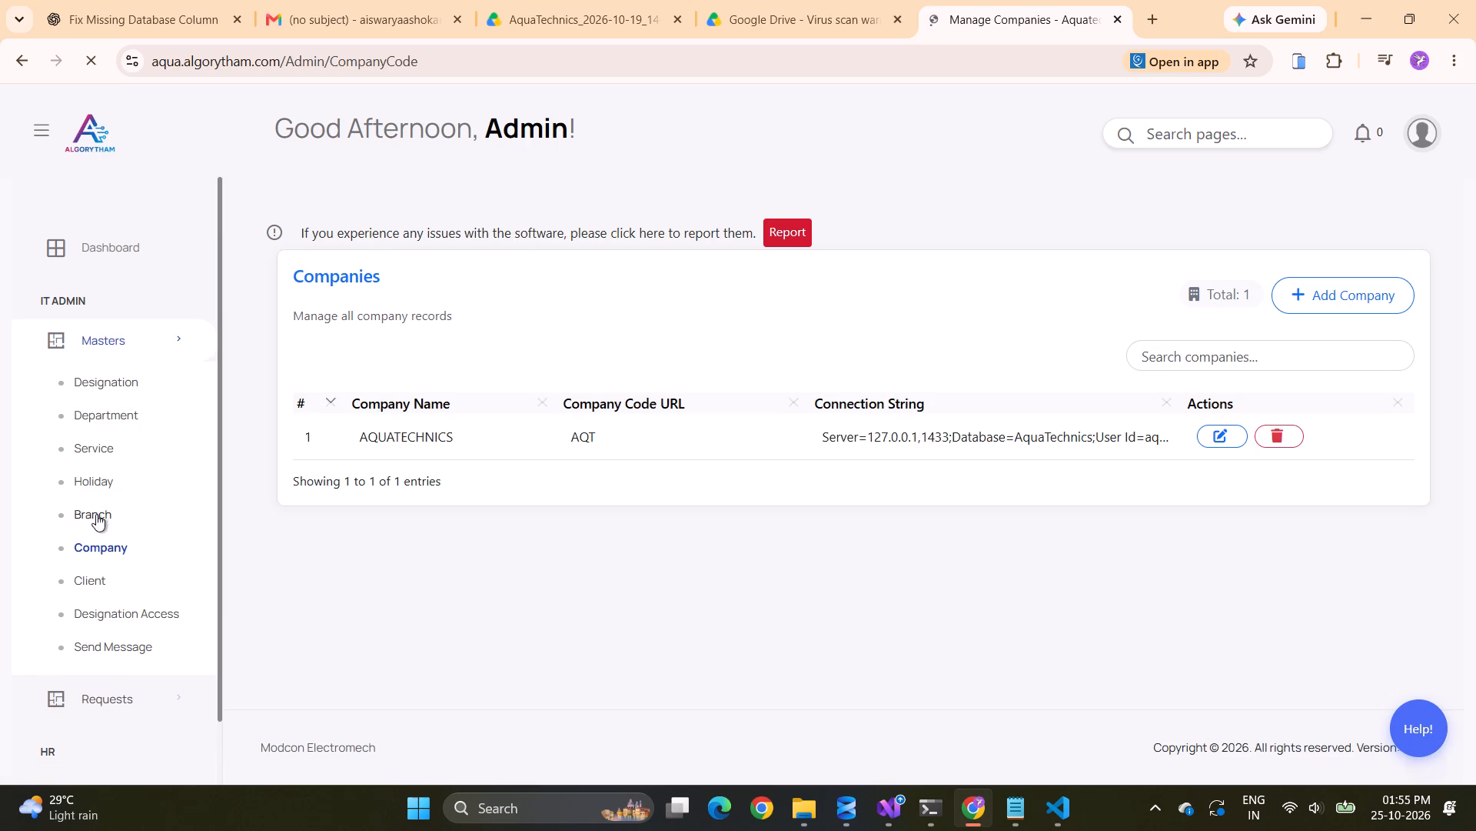
pyautogui.click(90, 526)
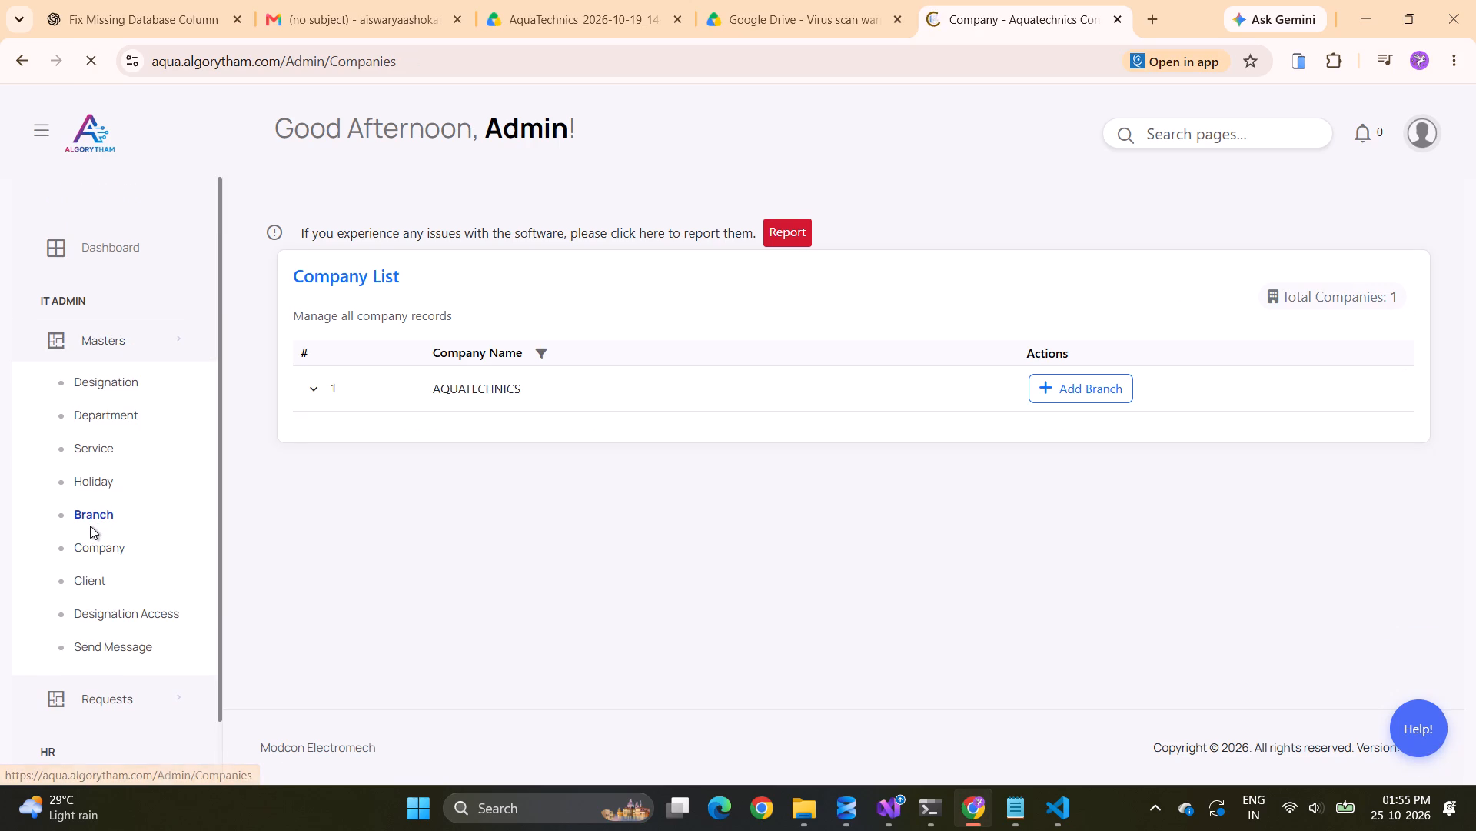
pyautogui.click(90, 549)
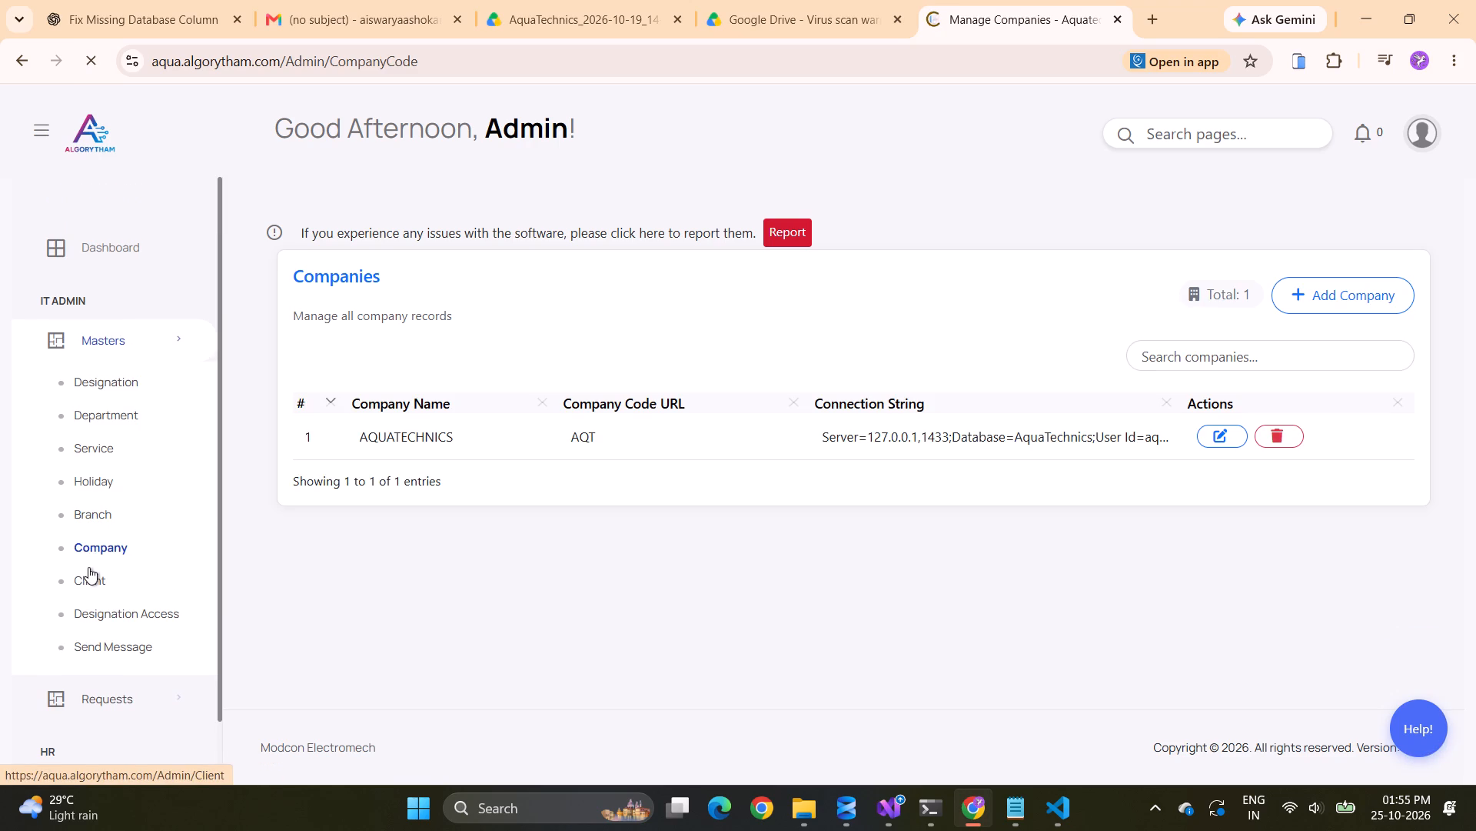
pyautogui.click(88, 578)
# Check the Salary Advance Requests and Travel Requests pages, return to Salary Advance Requests, and review the page list under HR's Fuctionalities.
pyautogui.scroll(-1, 88, 578)
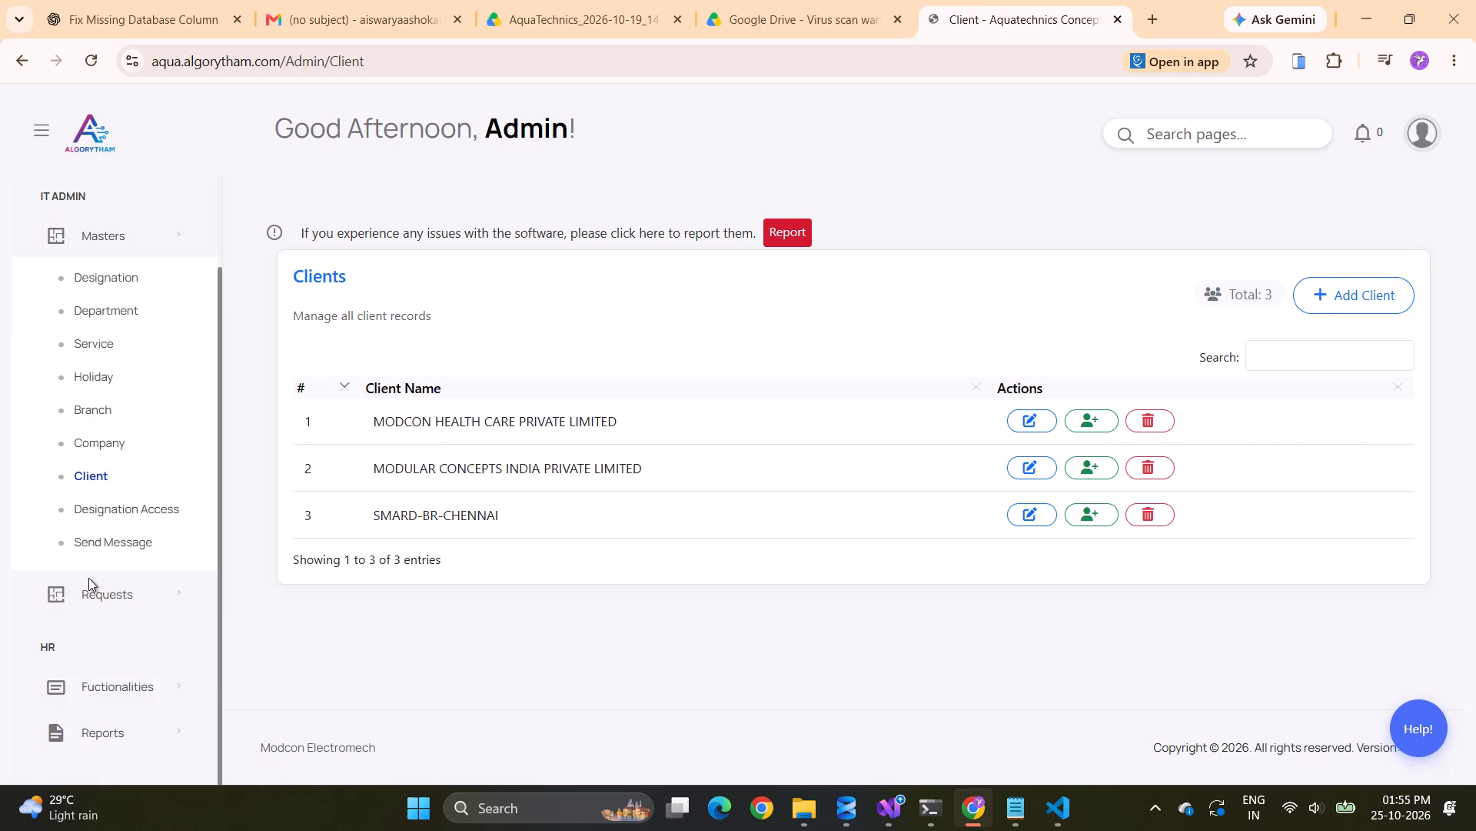
pyautogui.scroll(-1, 88, 578)
pyautogui.click(94, 596)
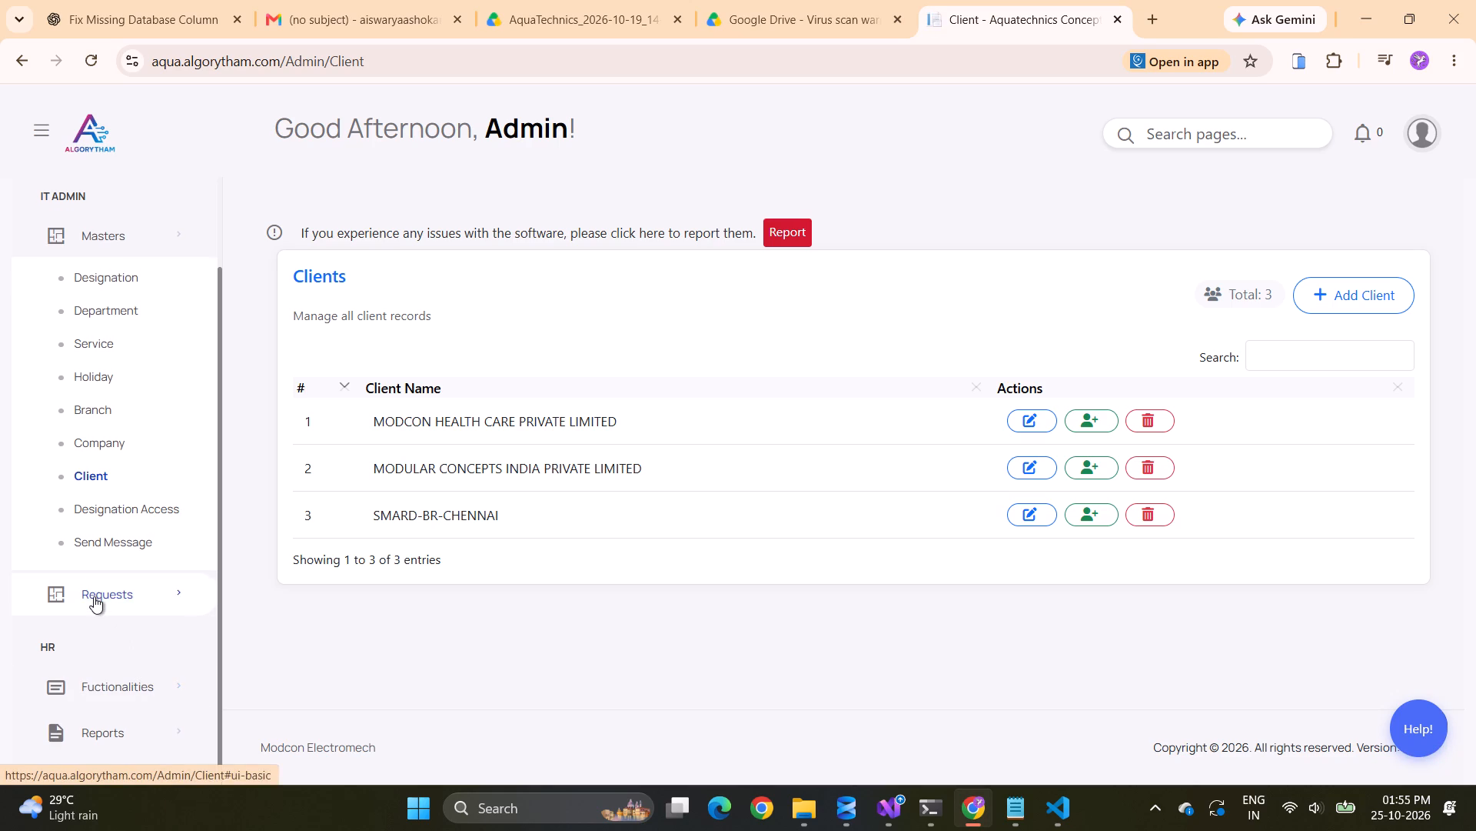
pyautogui.click(141, 422)
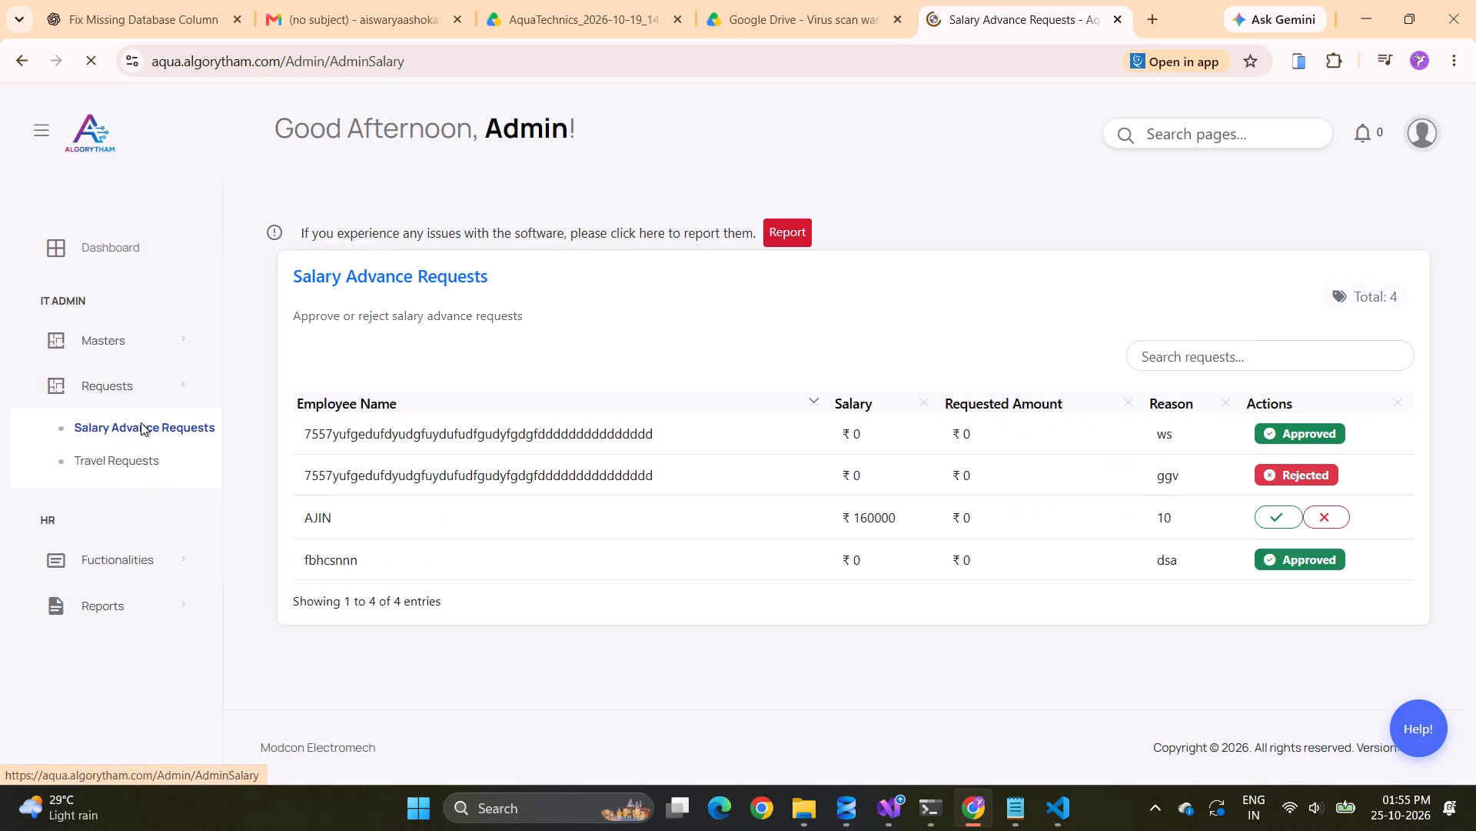
pyautogui.click(139, 462)
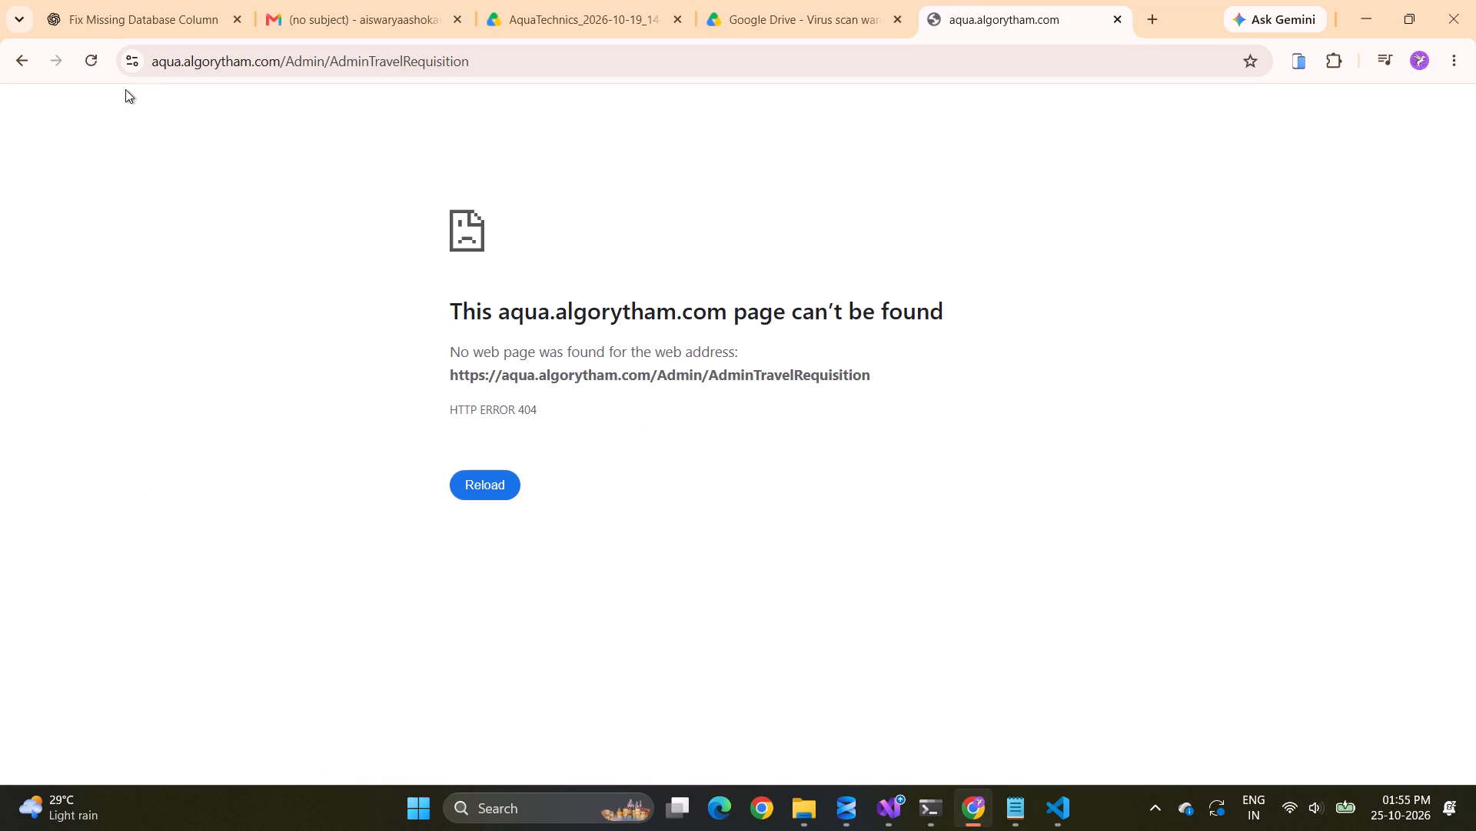
pyautogui.click(28, 52)
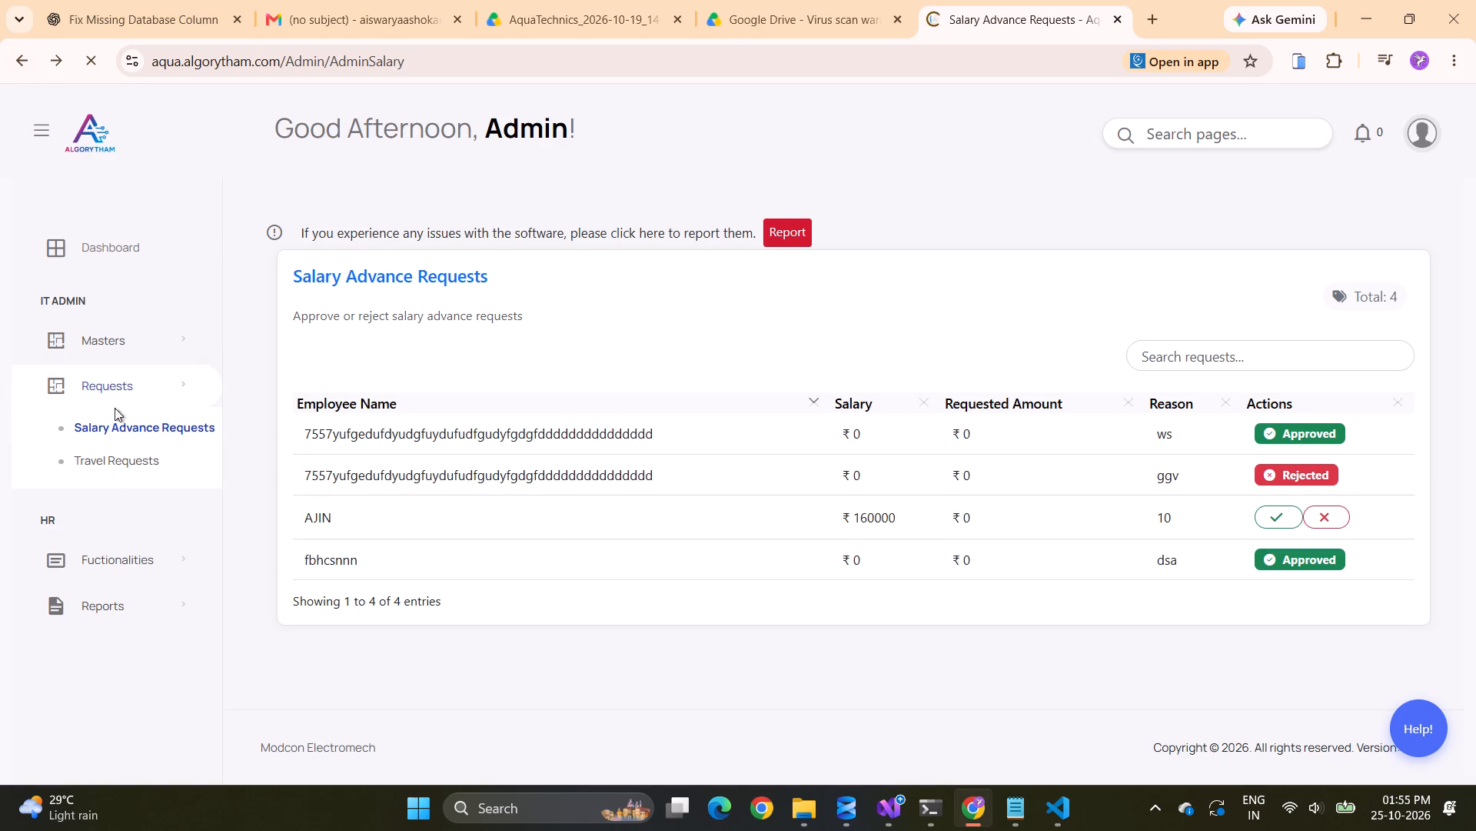
pyautogui.click(122, 557)
pyautogui.scroll(-1, 122, 557)
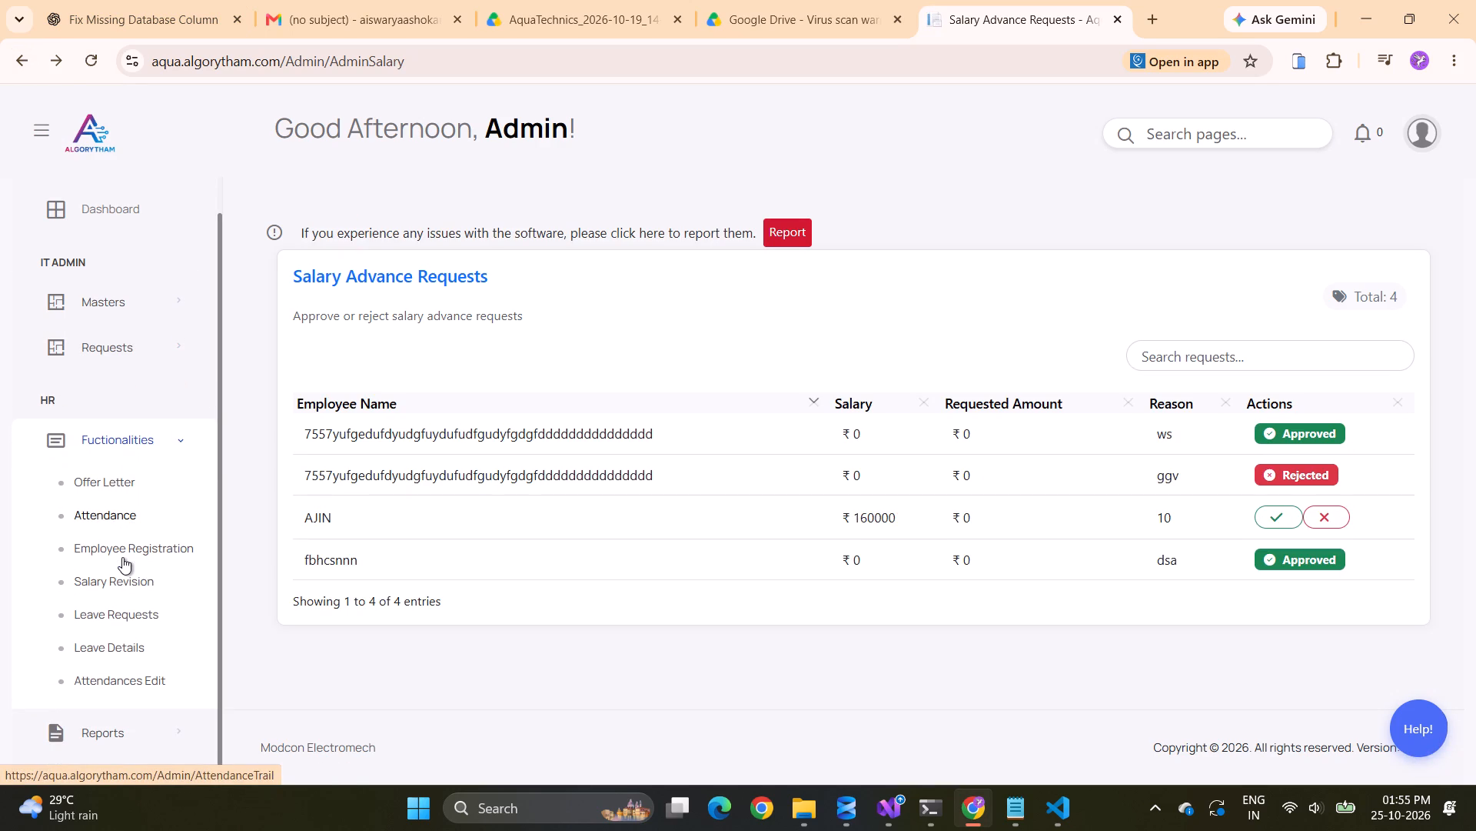
pyautogui.scroll(-1, 122, 557)
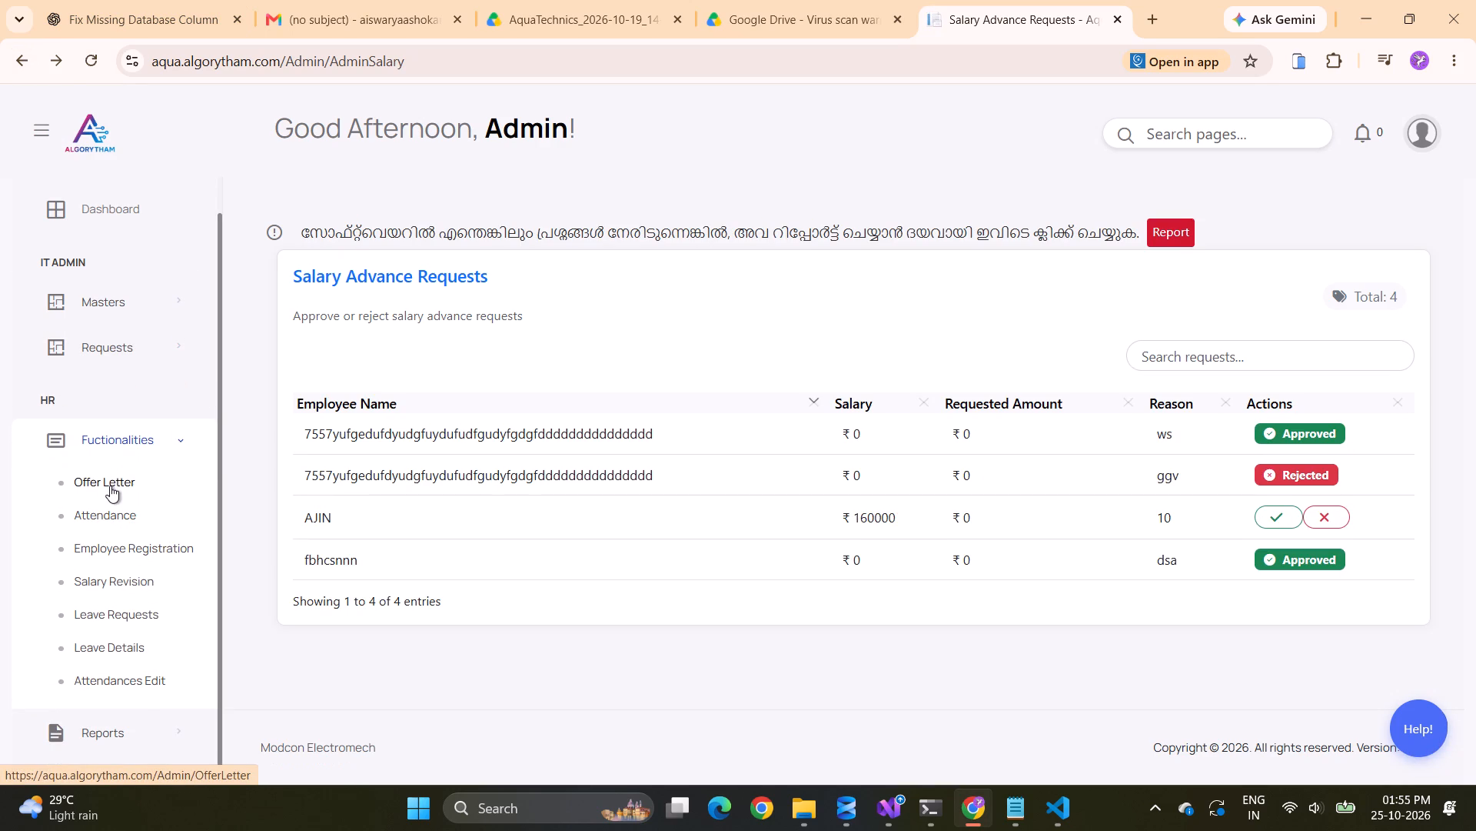
pyautogui.click(135, 443)
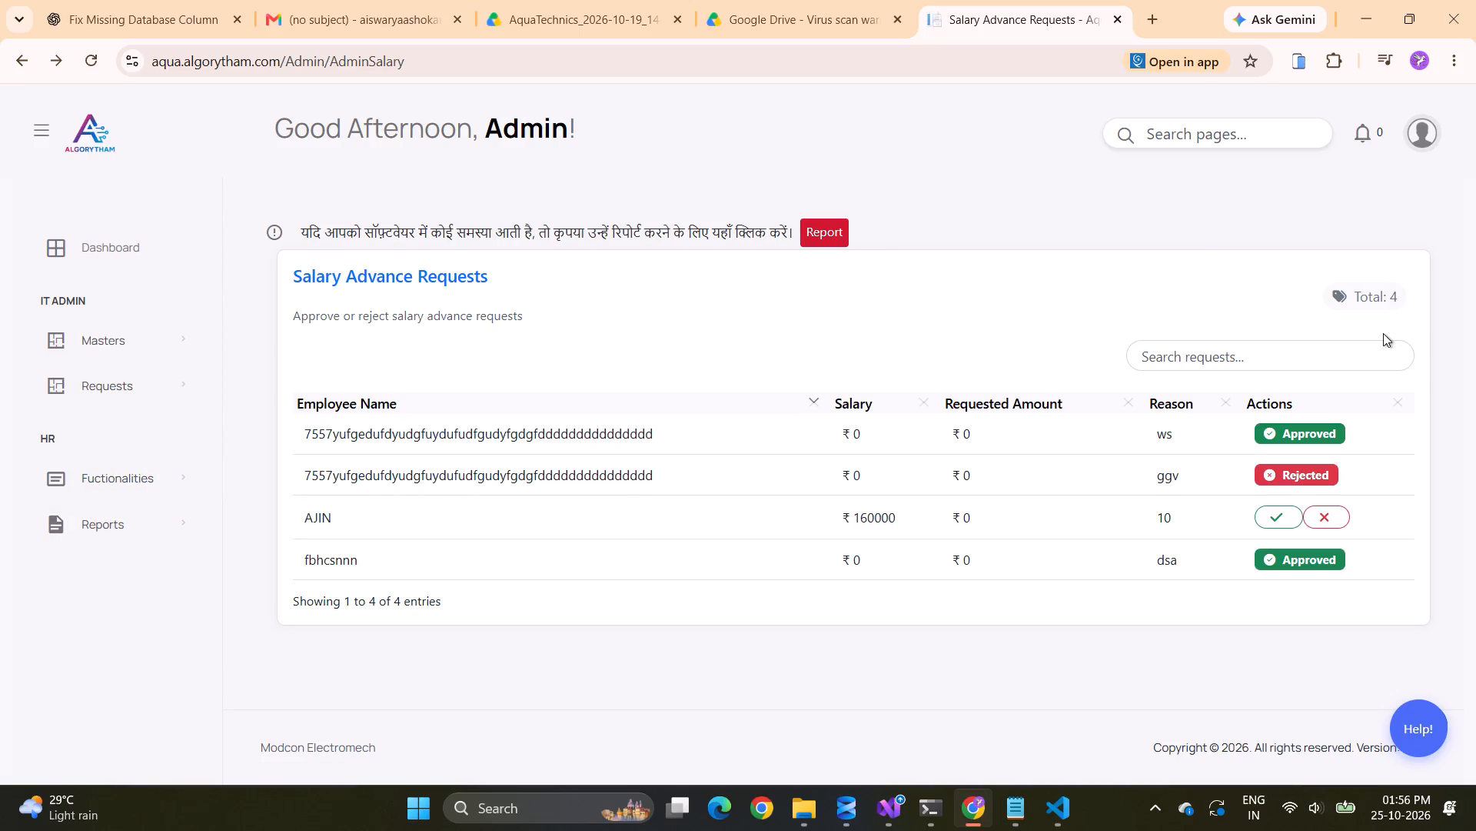
# Open the profile menu of the Admin account.
pyautogui.click(1413, 139)
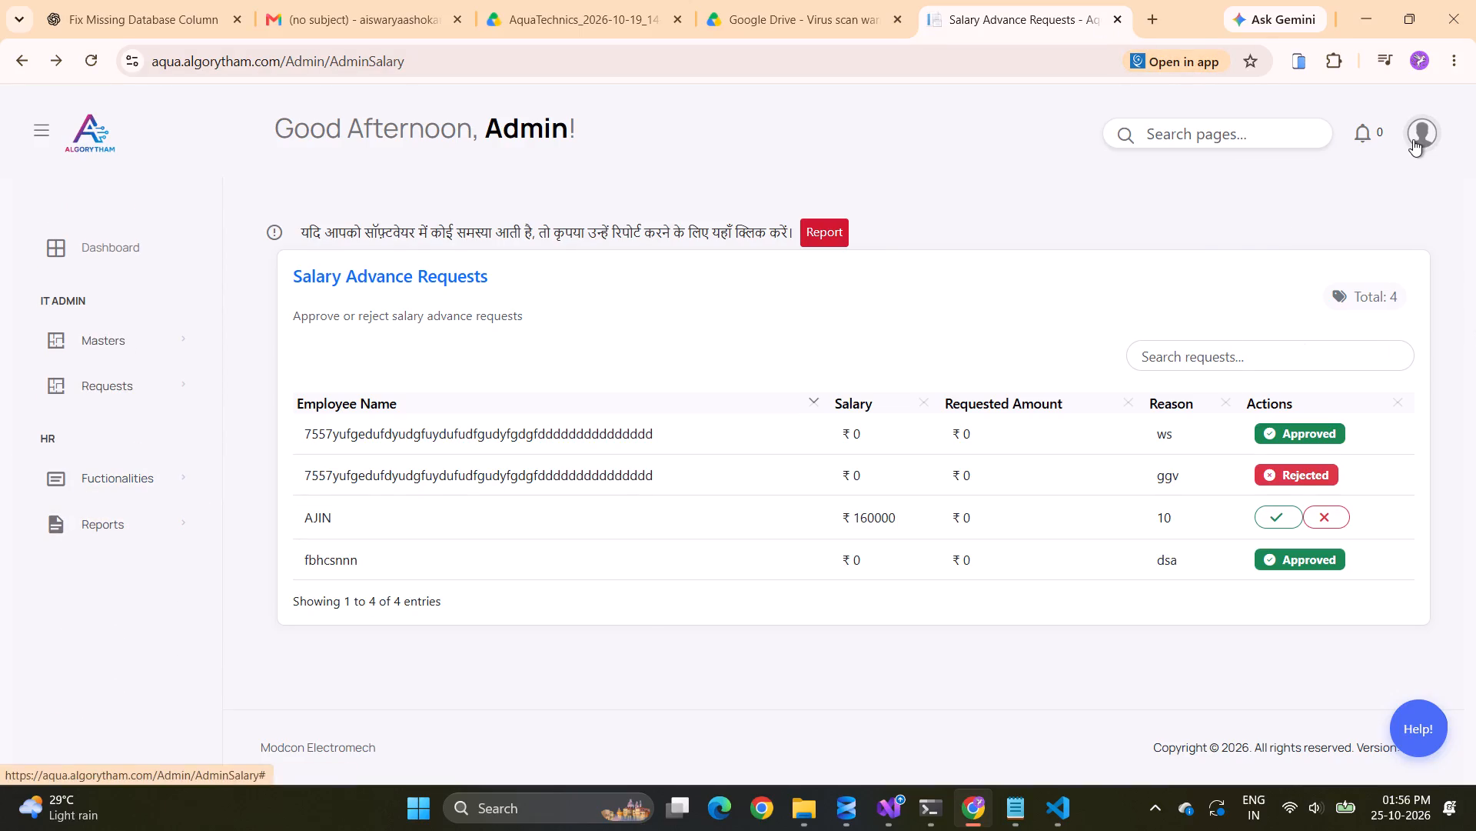
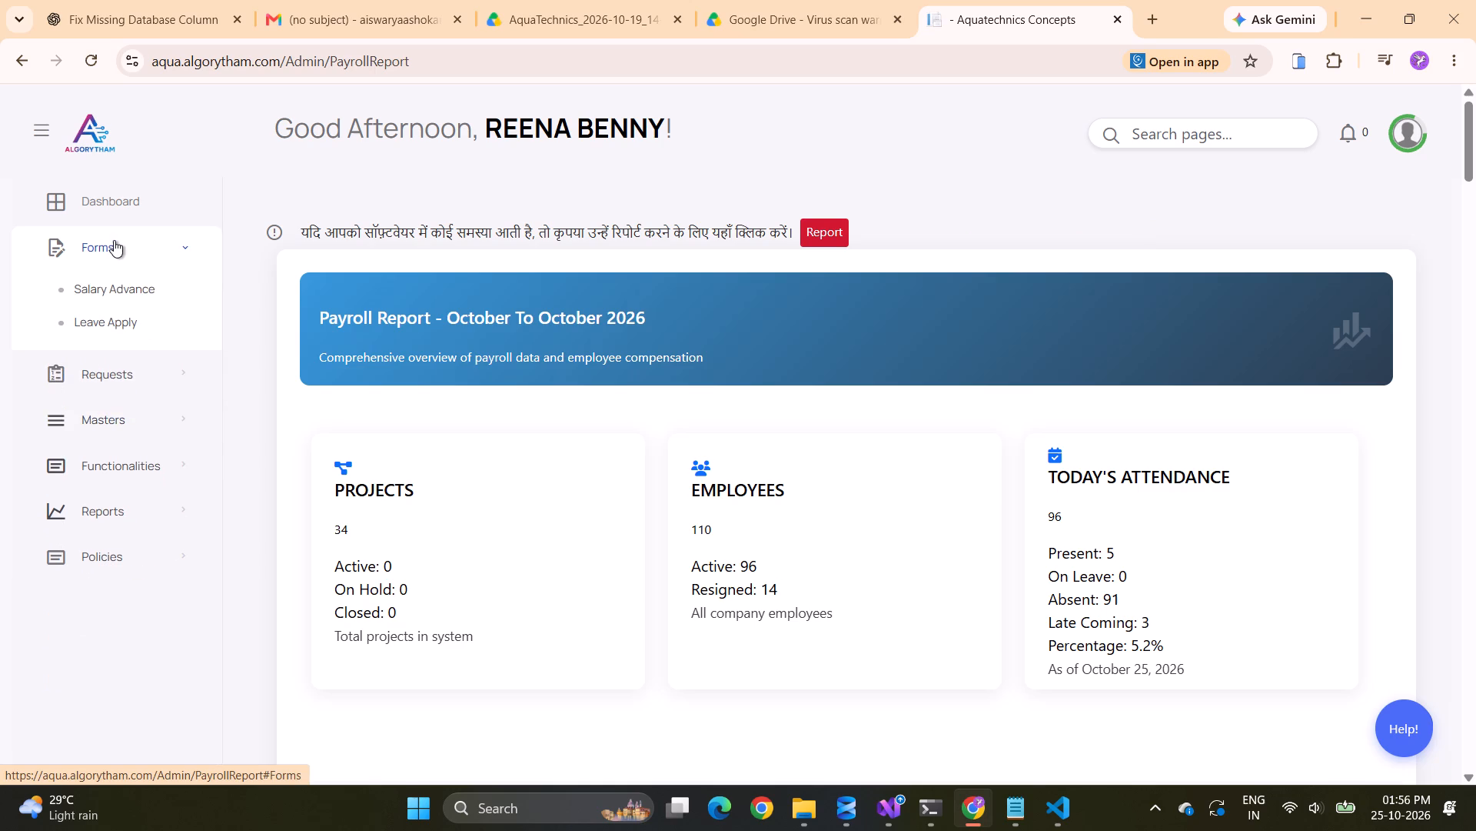
# Review the pages listed under Forms, Requests, Masters, Functionalities and Reports, opening the Leave Details page along the way.
pyautogui.click(114, 240)
pyautogui.click(129, 294)
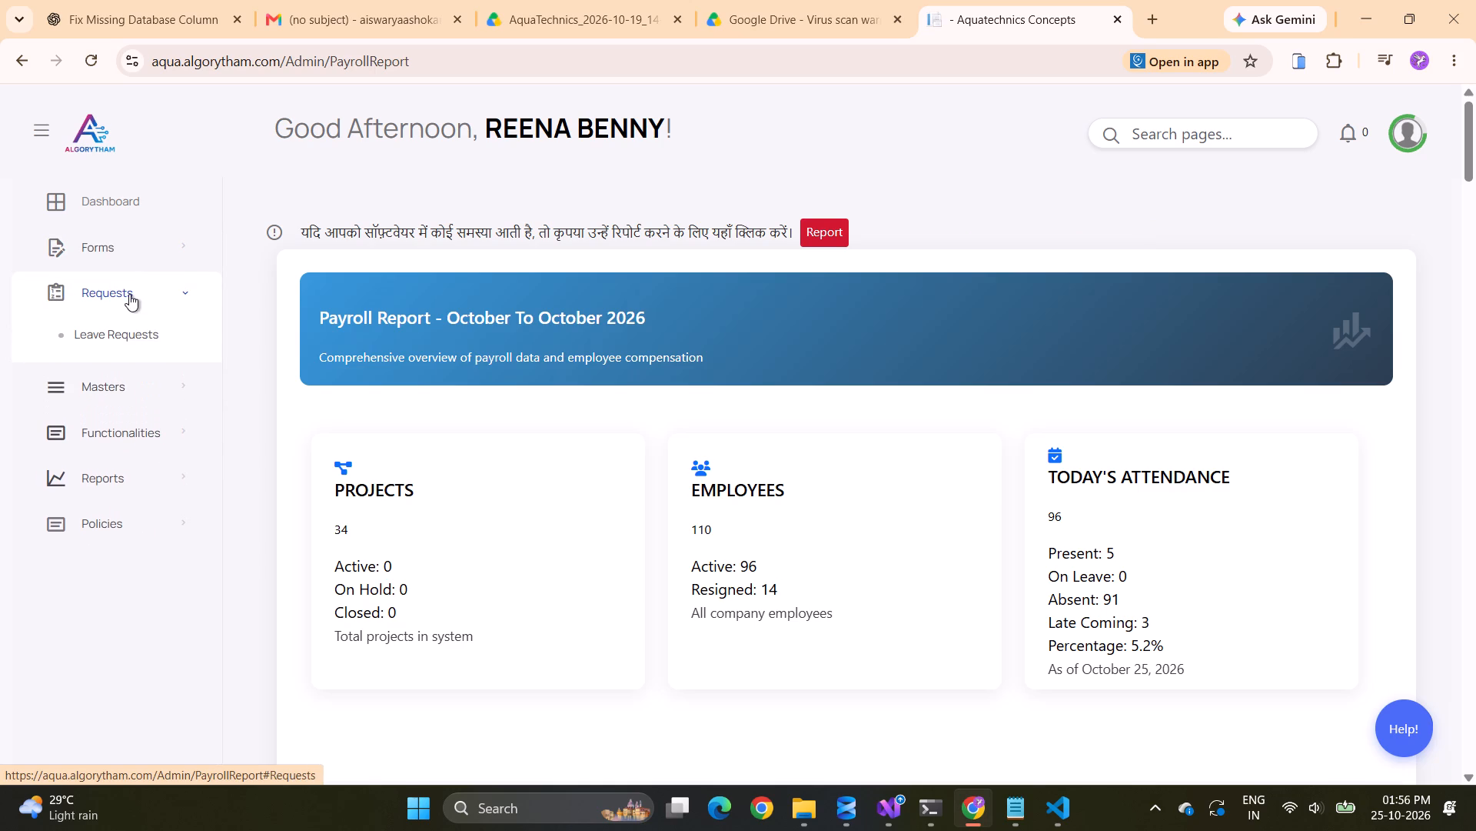
pyautogui.click(141, 388)
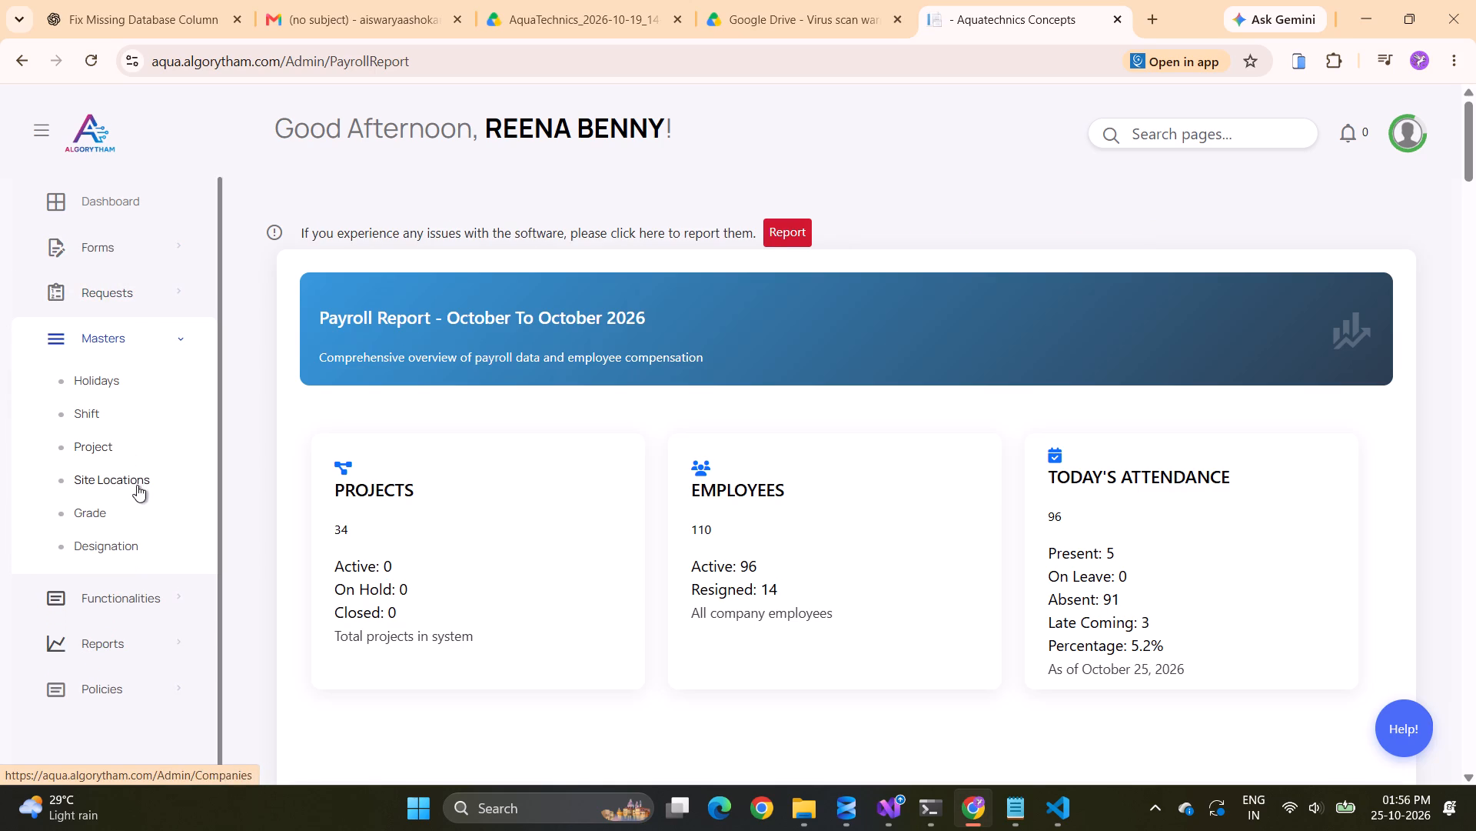
pyautogui.click(154, 613)
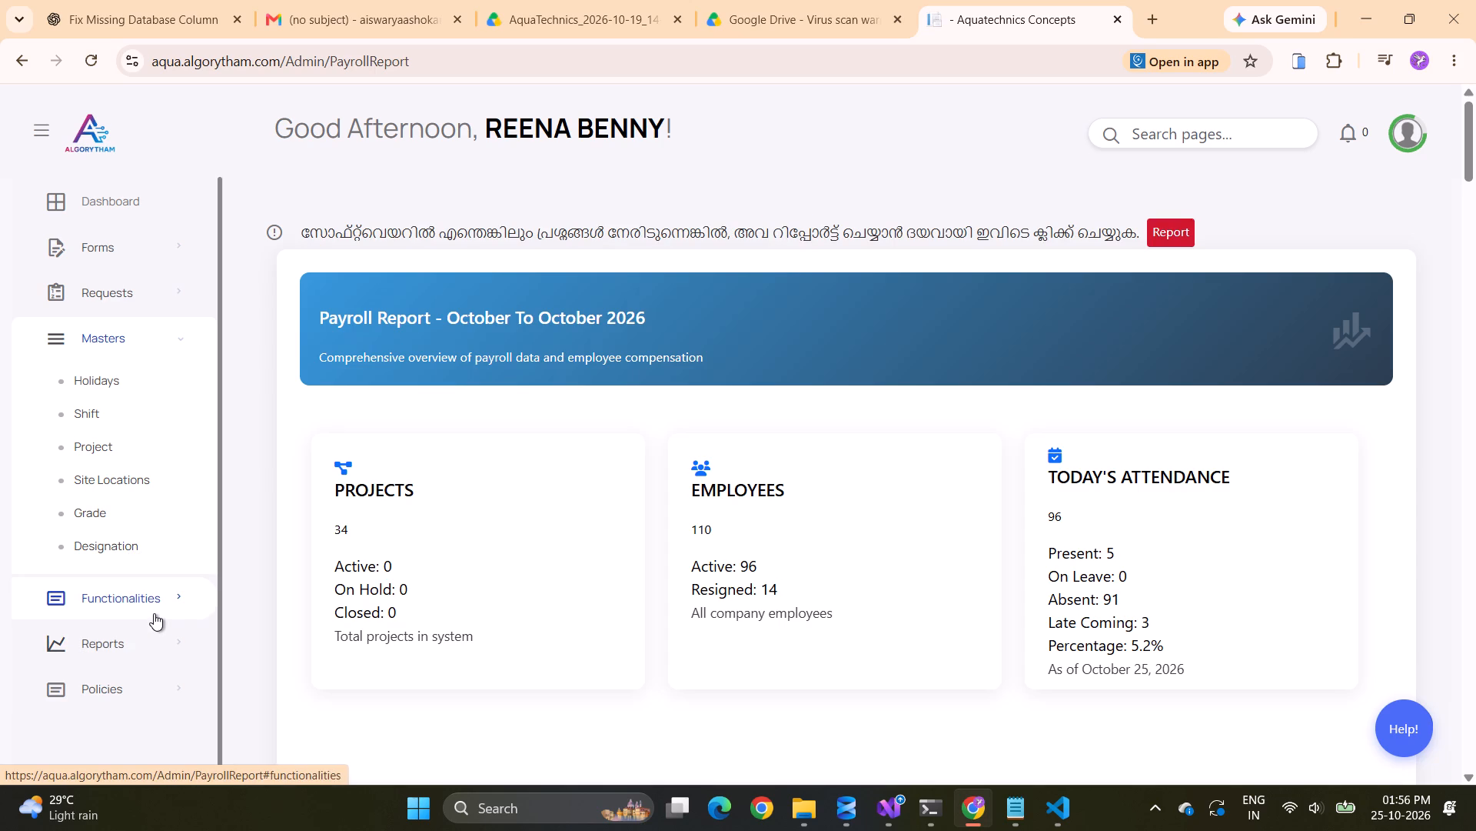
pyautogui.scroll(-1, 154, 613)
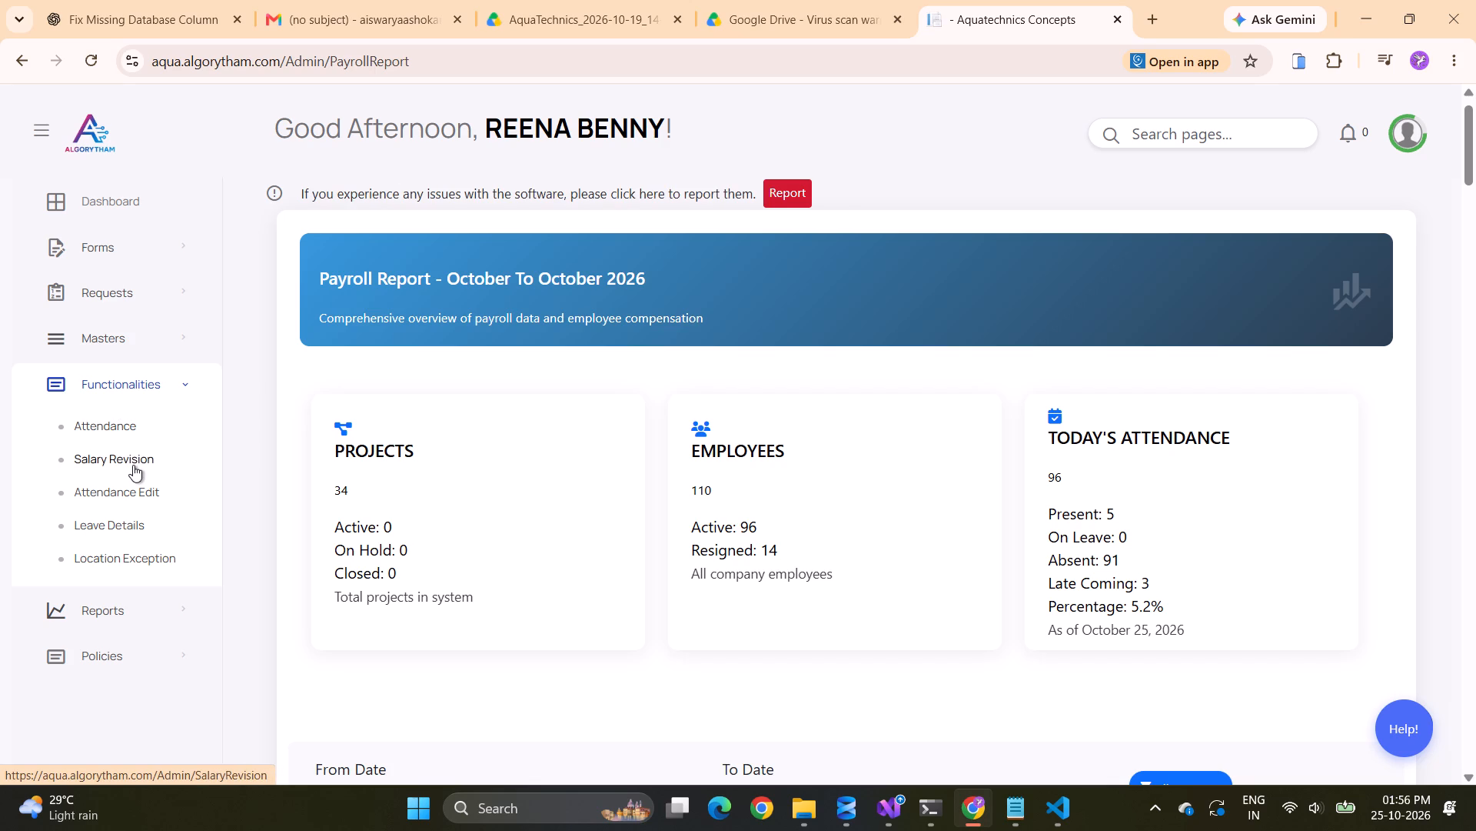
pyautogui.click(135, 526)
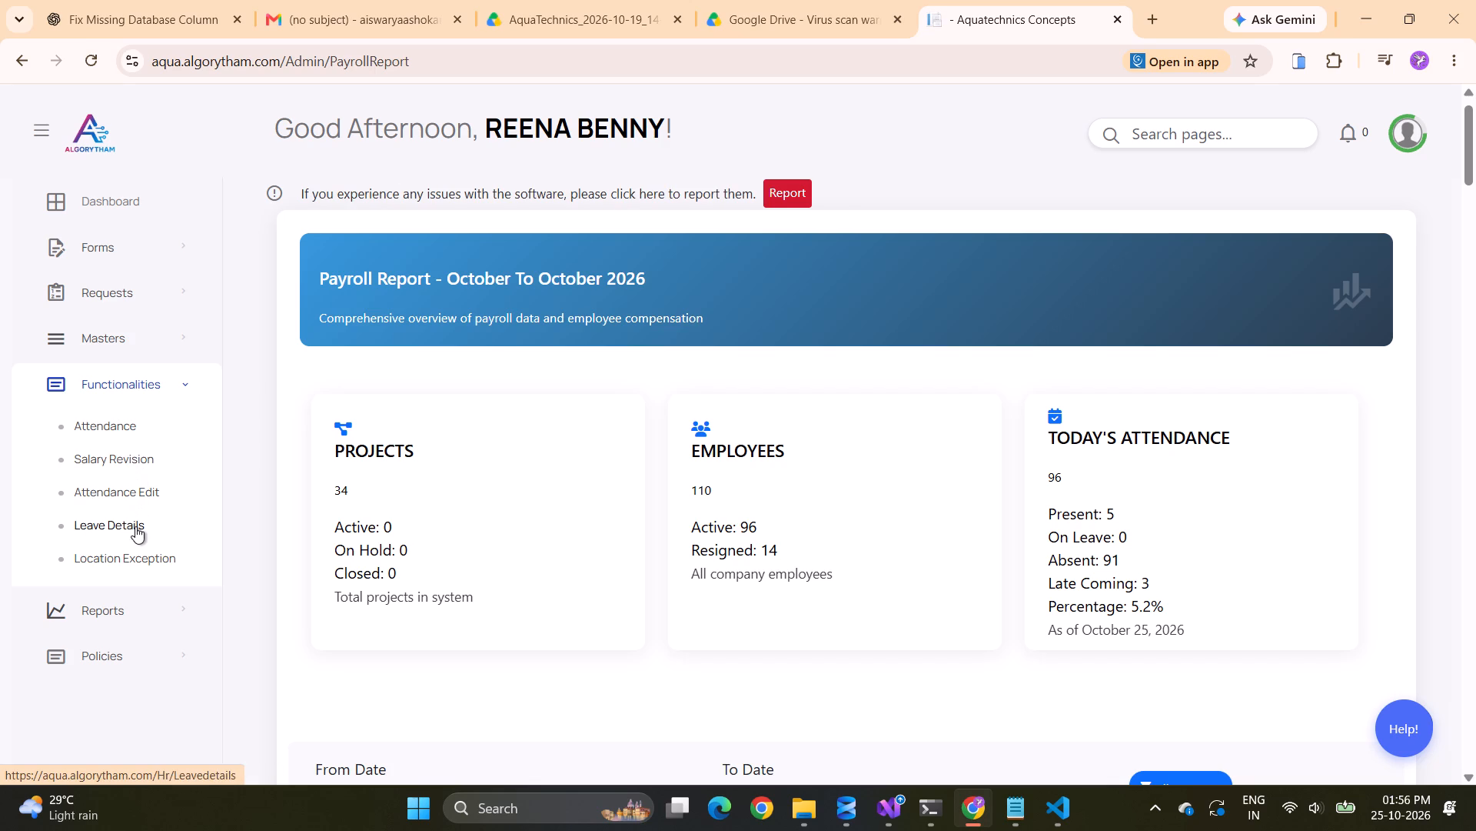
pyautogui.click(126, 597)
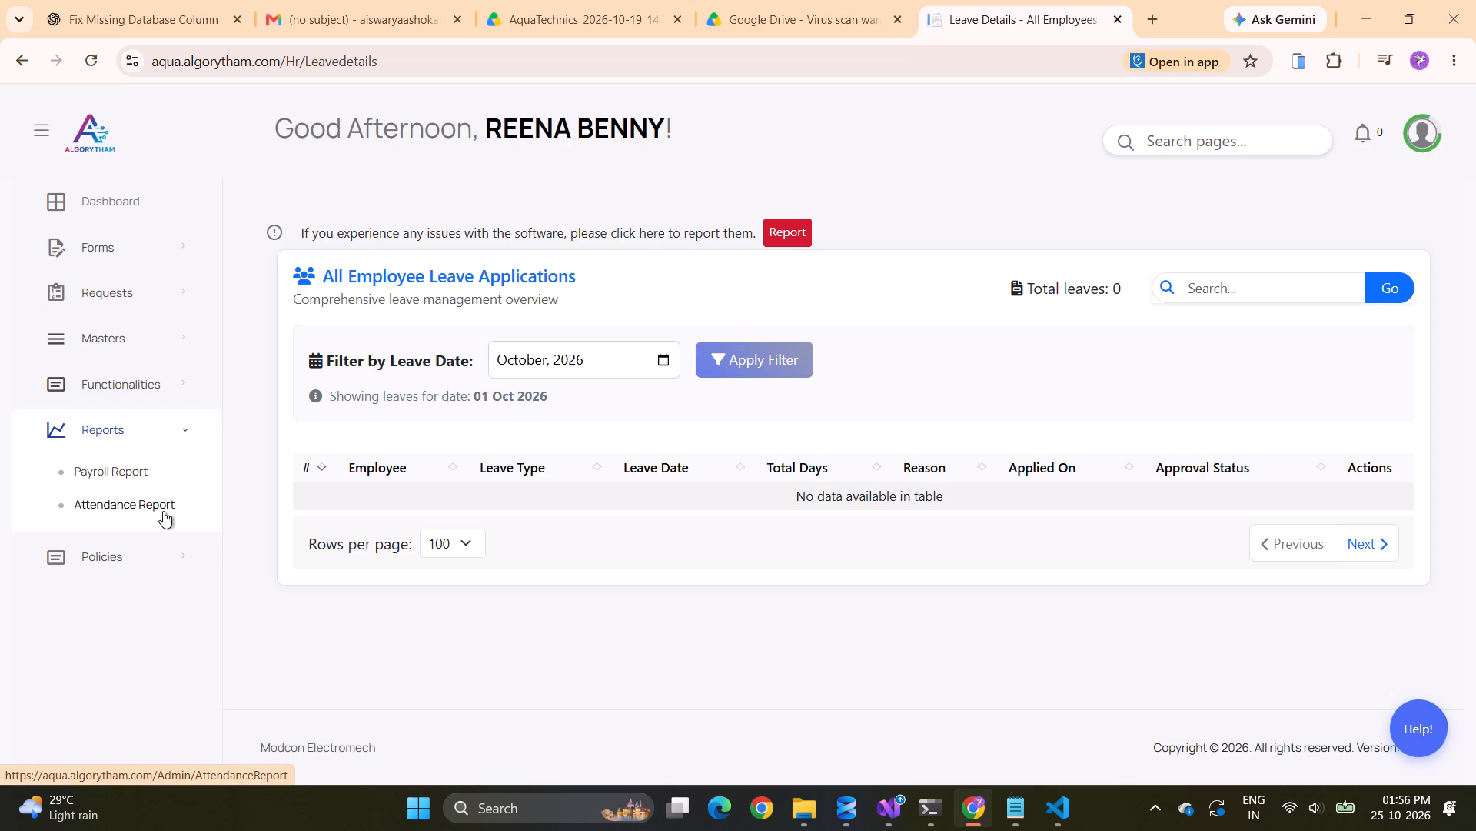
# Switch to the AquaTechnics project in Visual Studio and search the solution for leavedetails.
pyautogui.moveTo(404, 62); pyautogui.dragTo(284, 77)
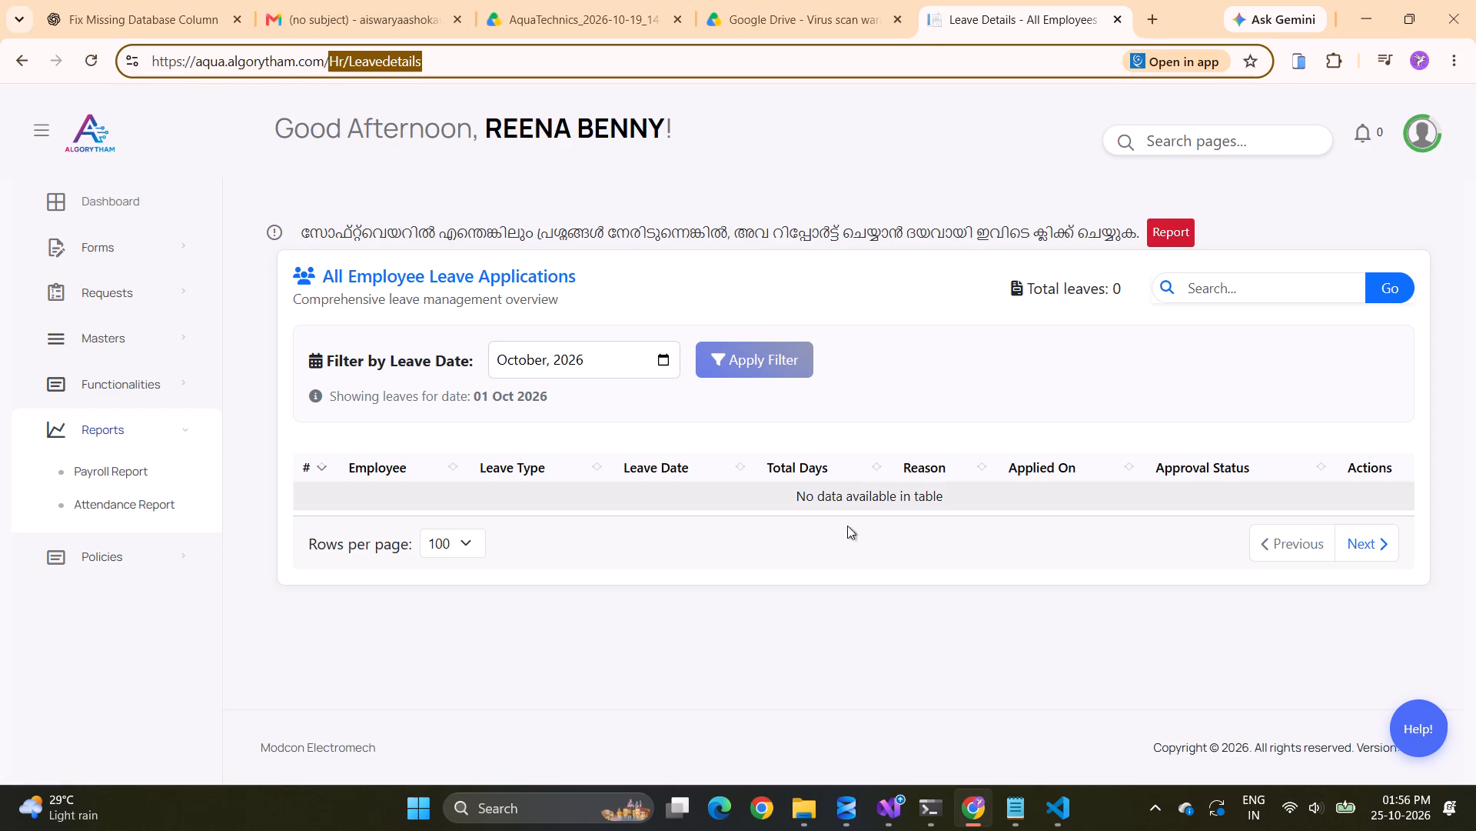
pyautogui.scroll(1, 660, 262)
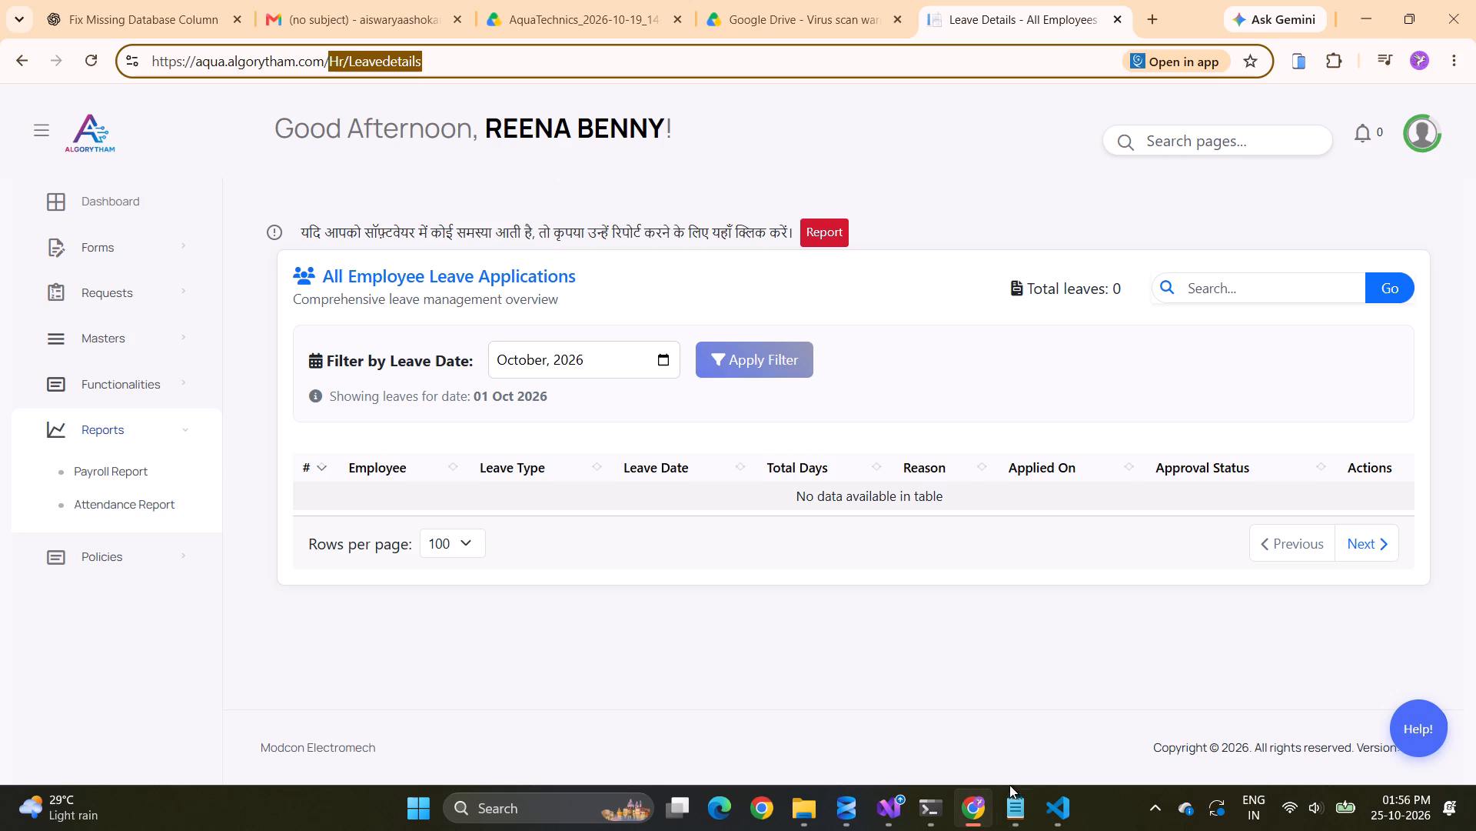
pyautogui.hscroll(-1, 963, 797)
pyautogui.hscroll(1, 926, 803)
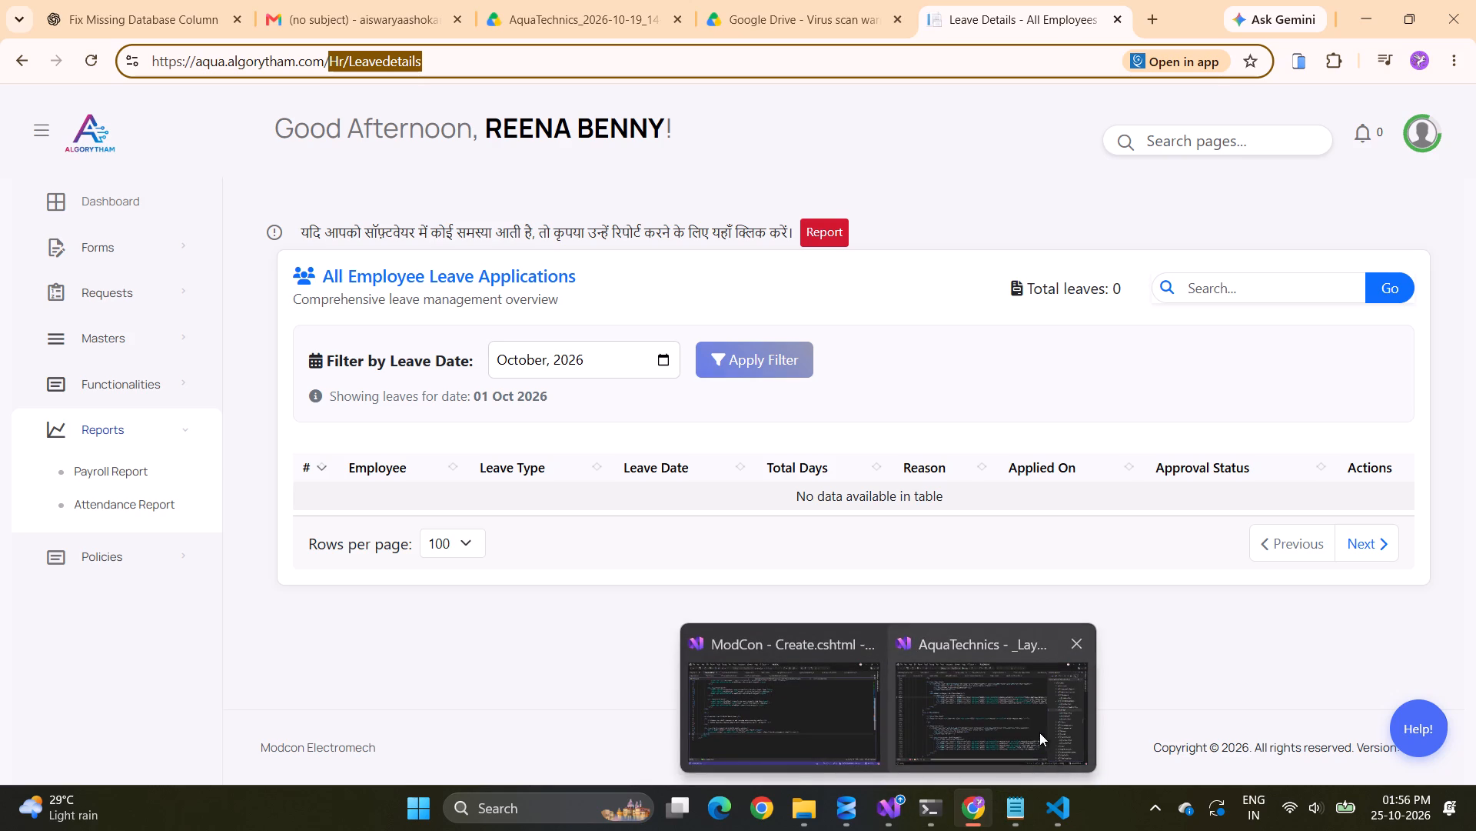
pyautogui.hscroll(1, 1039, 733)
pyautogui.click(1035, 726)
pyautogui.scroll(-1, 1035, 726)
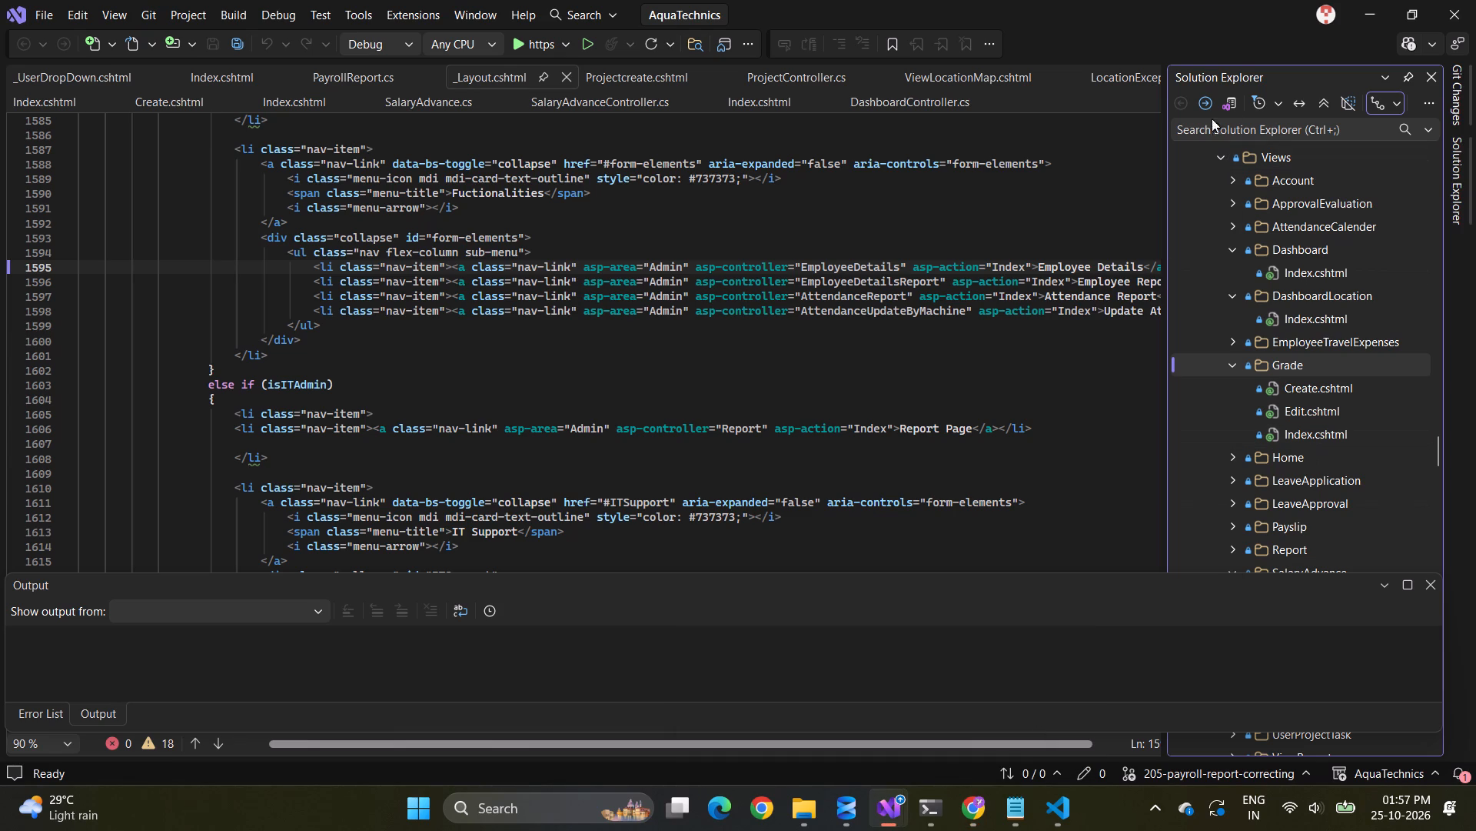
pyautogui.scroll(-1, 1212, 118)
pyautogui.click(1248, 126)
pyautogui.write('leavedetails')
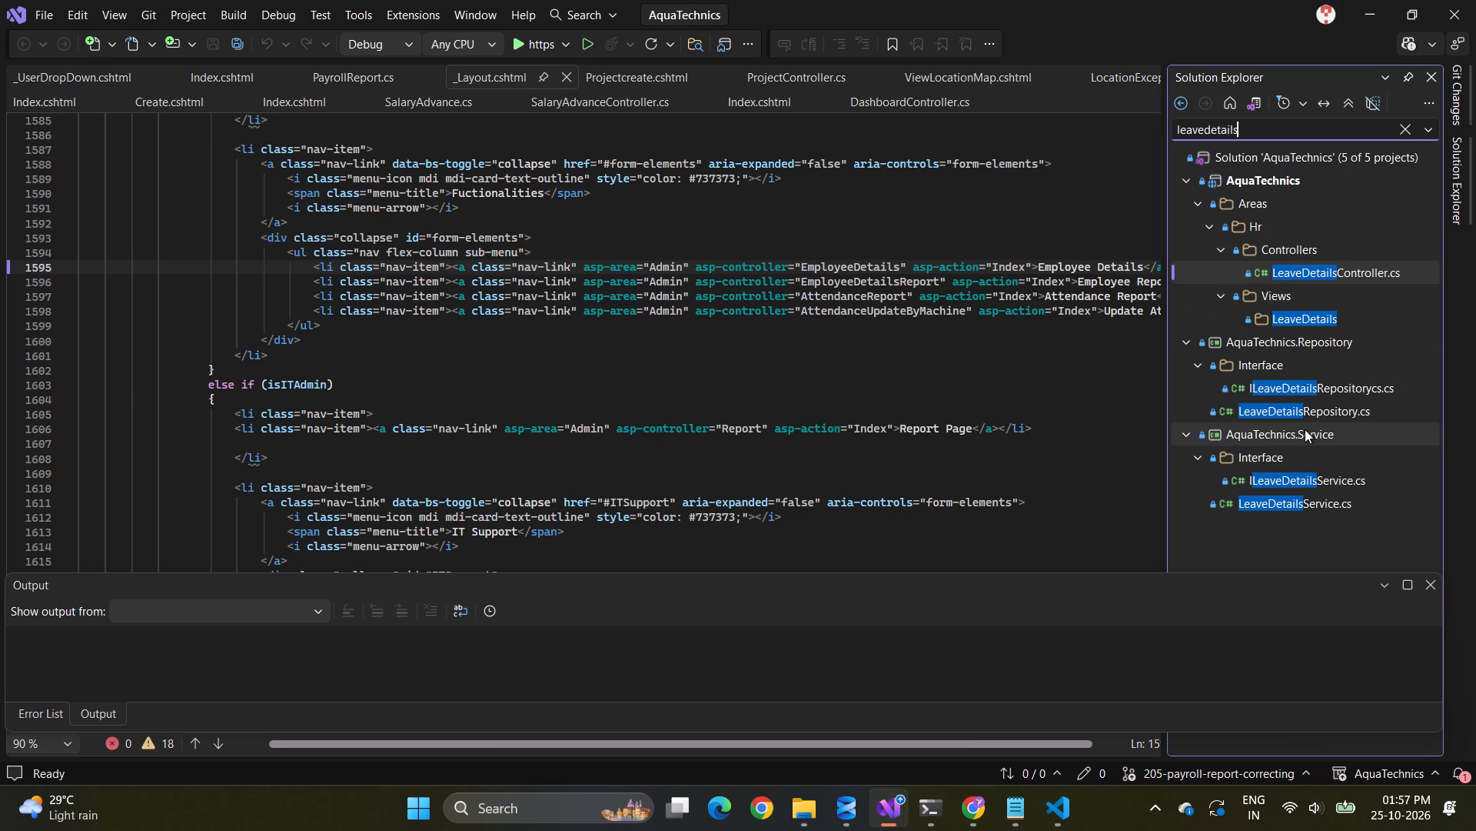
pyautogui.click(892, 809)
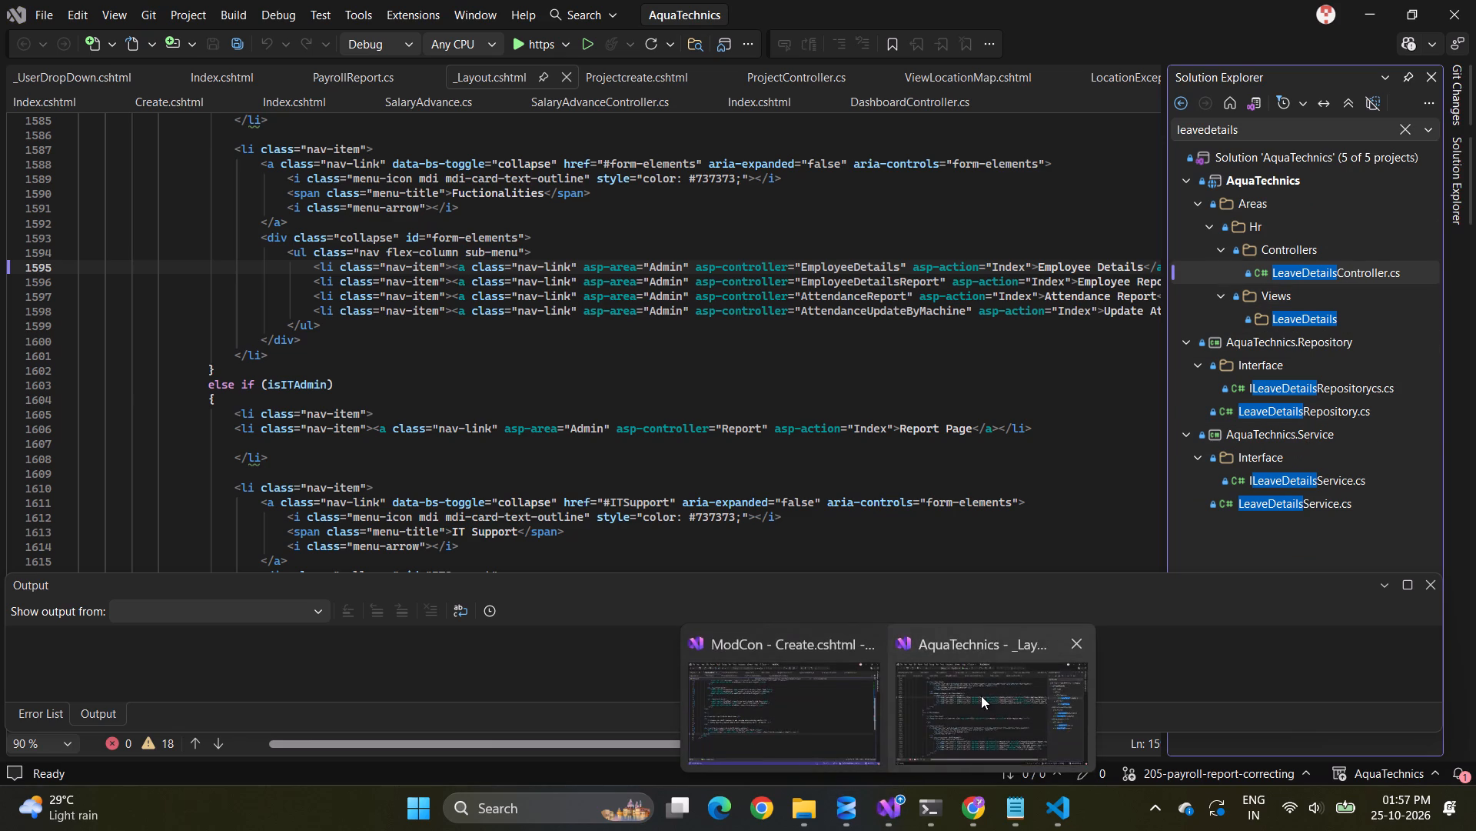
pyautogui.click(981, 696)
# Switch back to Chrome, go to the portal's Admin/pageaccess address and examine the area and controller of the page access records.
pyautogui.click(979, 793)
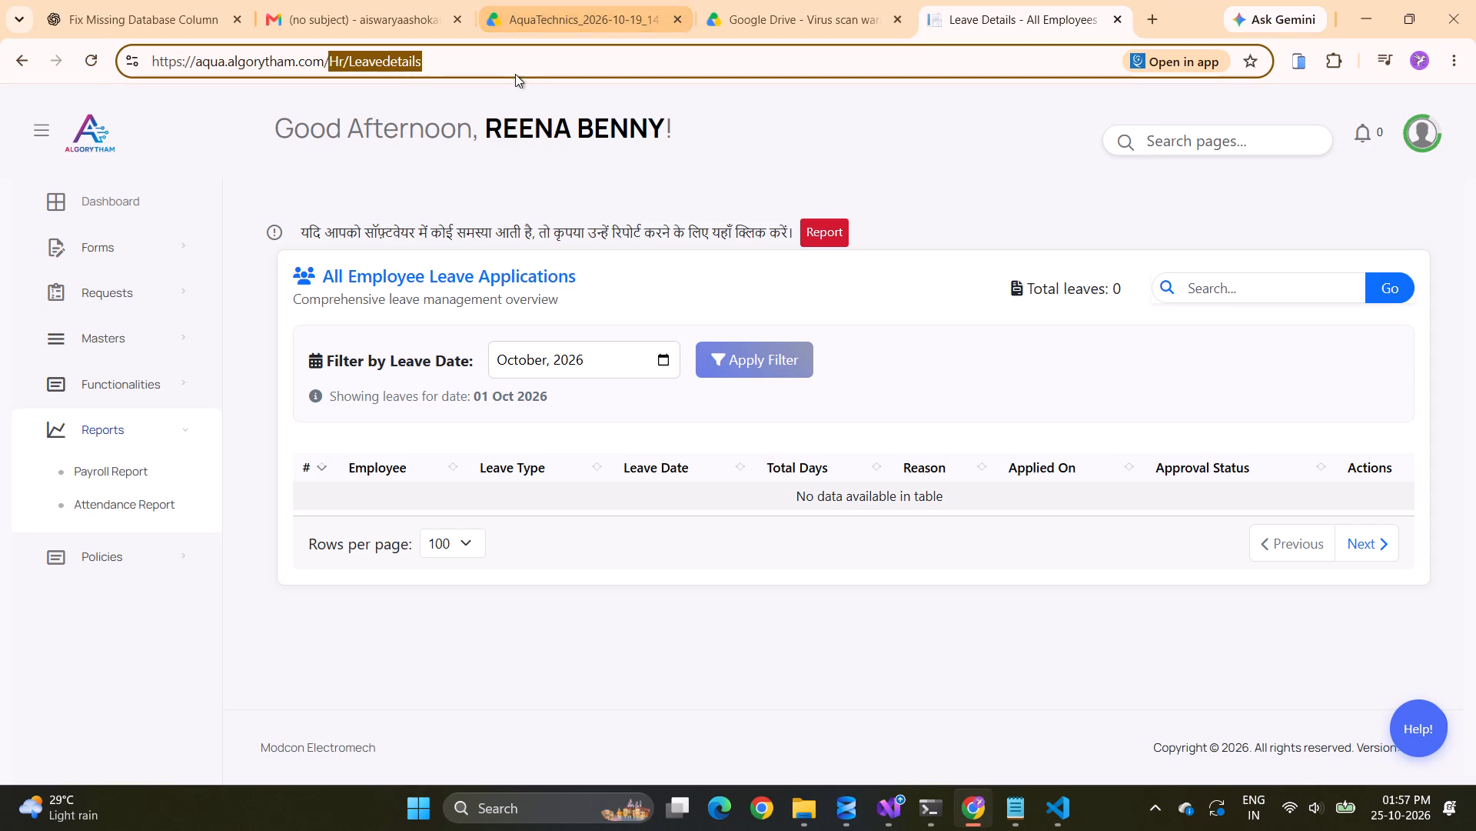
pyautogui.moveTo(500, 48); pyautogui.dragTo(326, 85)
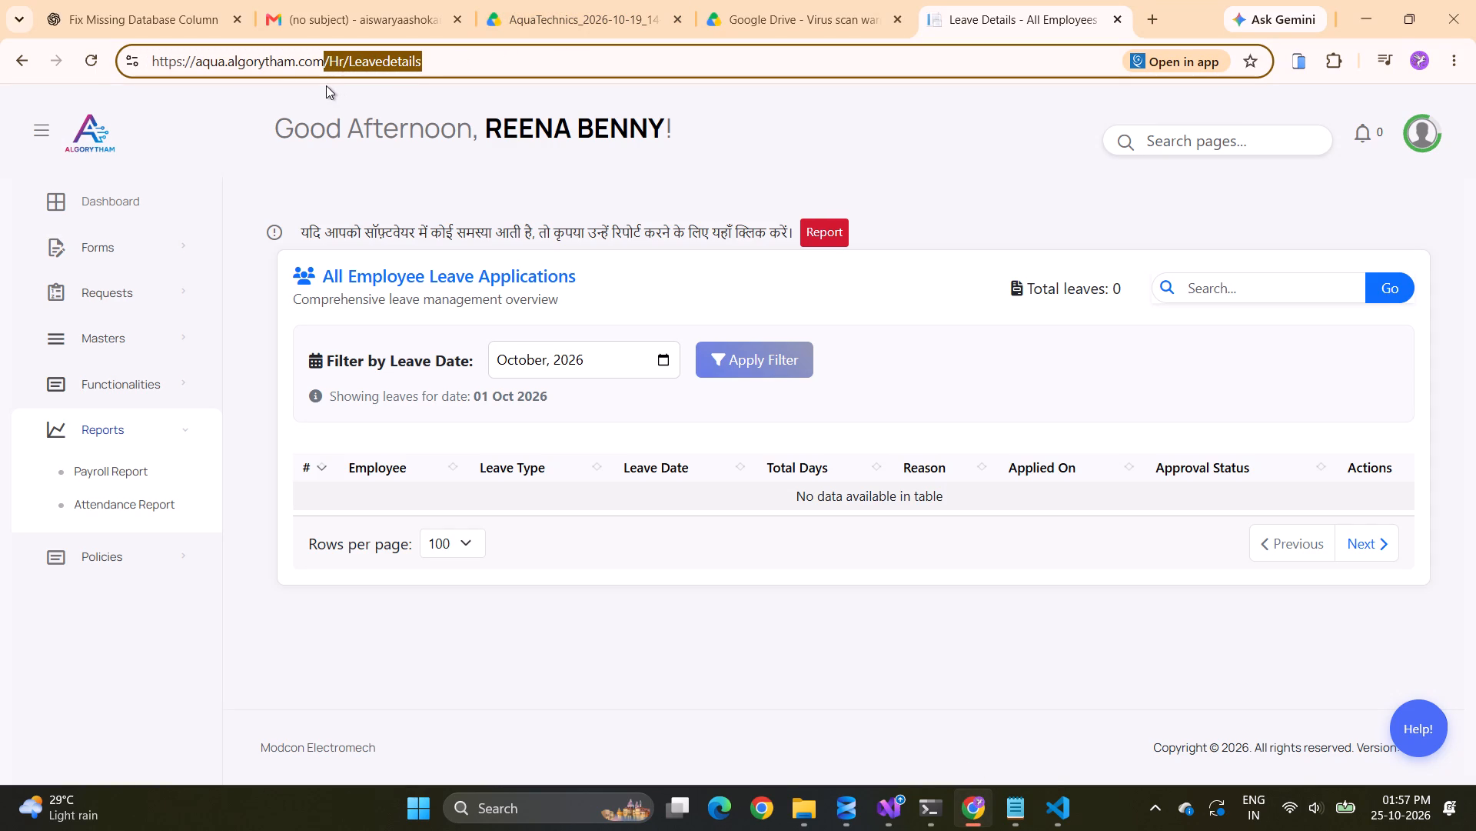
pyautogui.click(424, 52)
pyautogui.moveTo(424, 52); pyautogui.dragTo(335, 63)
pyautogui.write('ad')
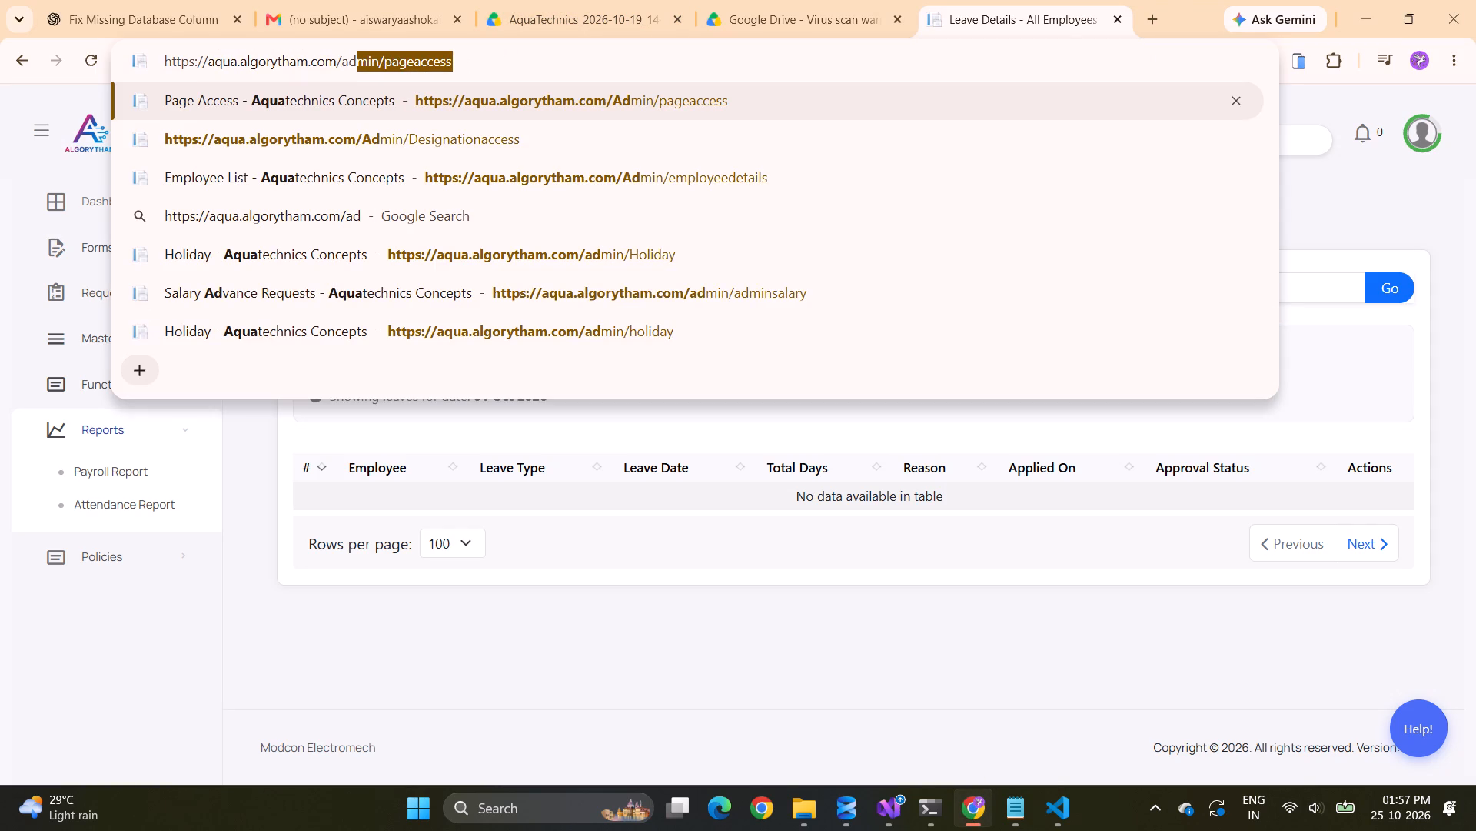
pyautogui.press('Return')
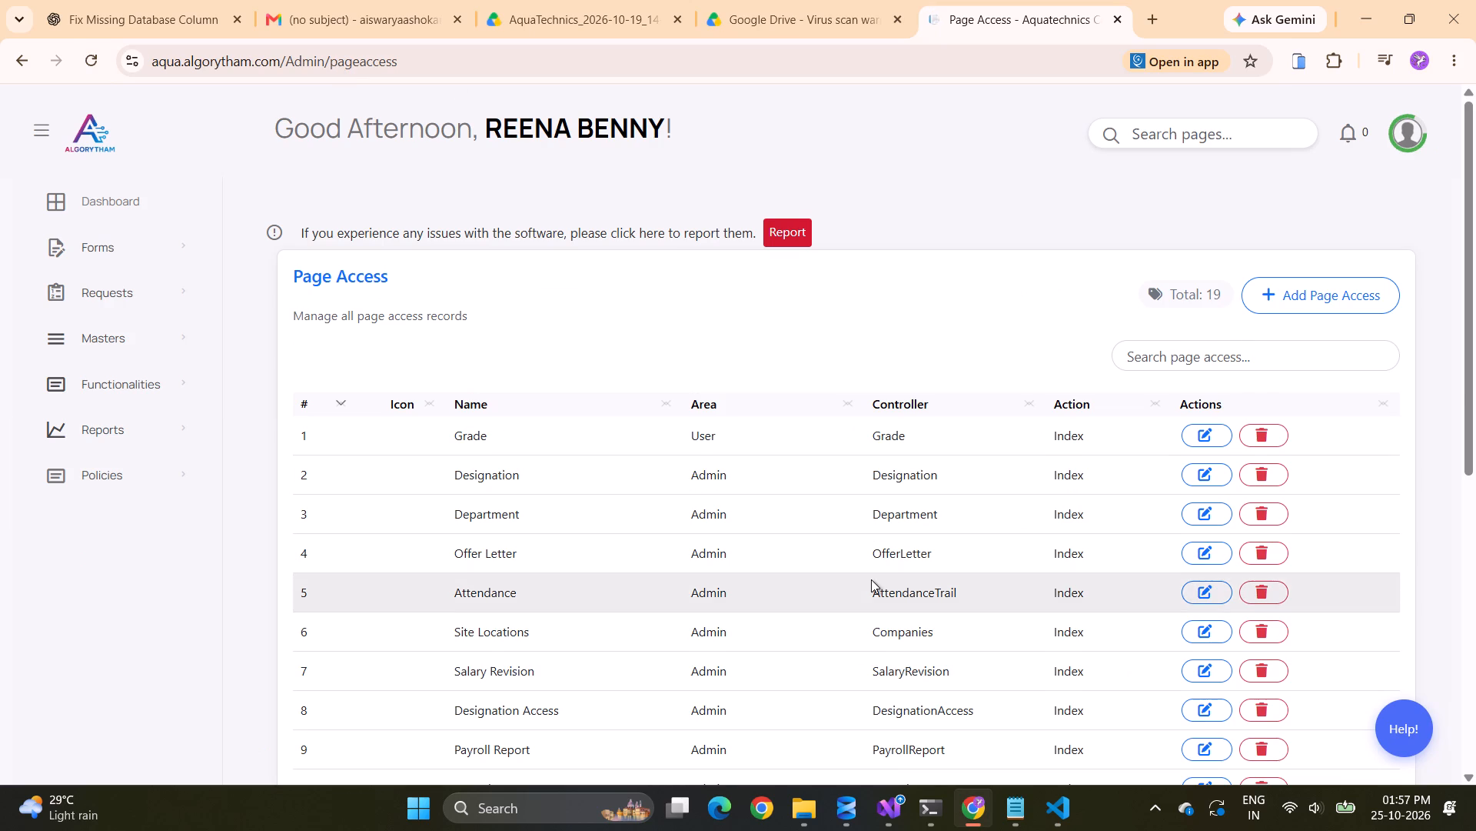
pyautogui.scroll(-5, 871, 579)
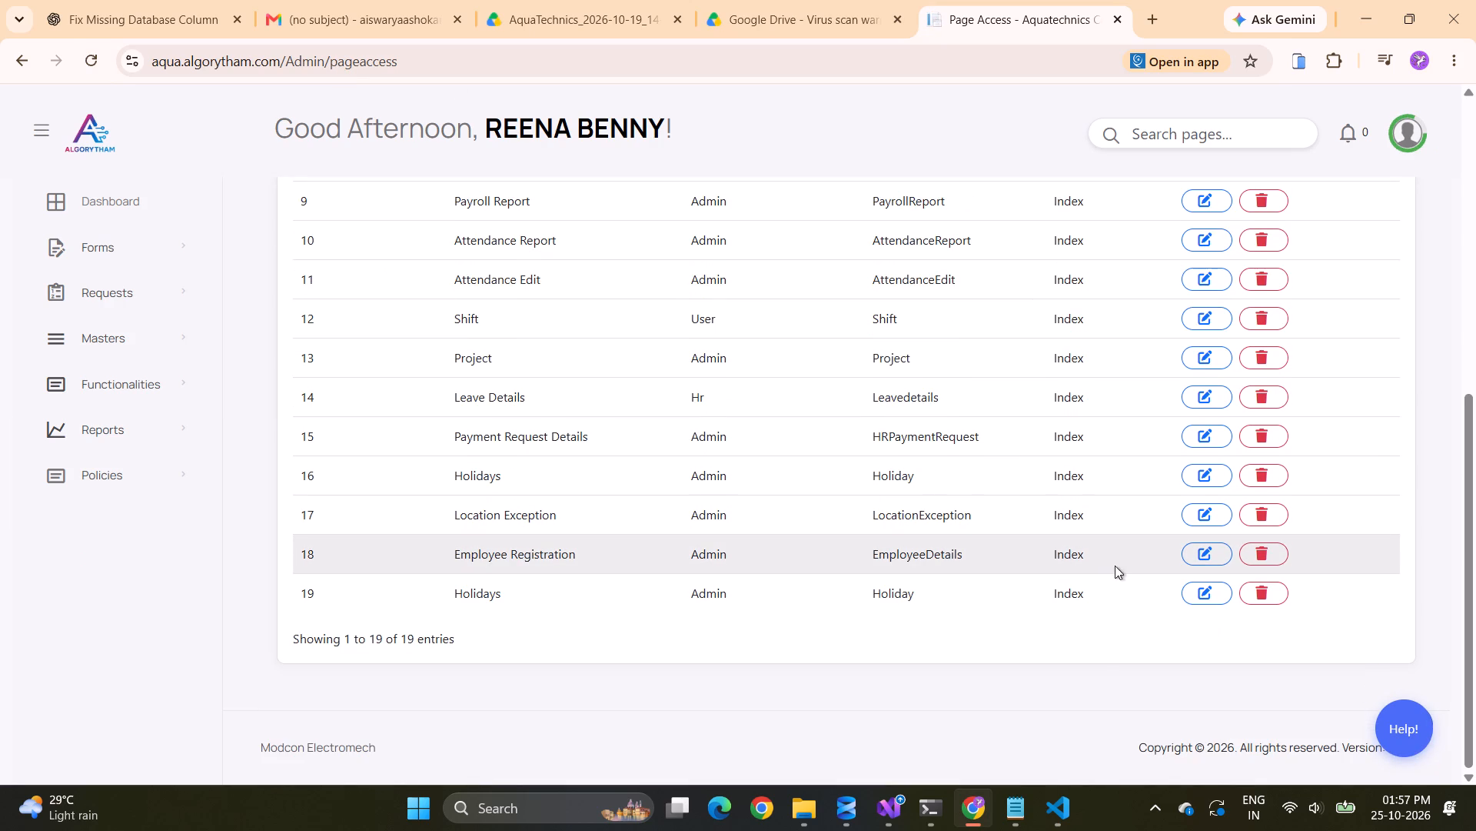
pyautogui.scroll(10, 969, 421)
pyautogui.scroll(-1, 677, 502)
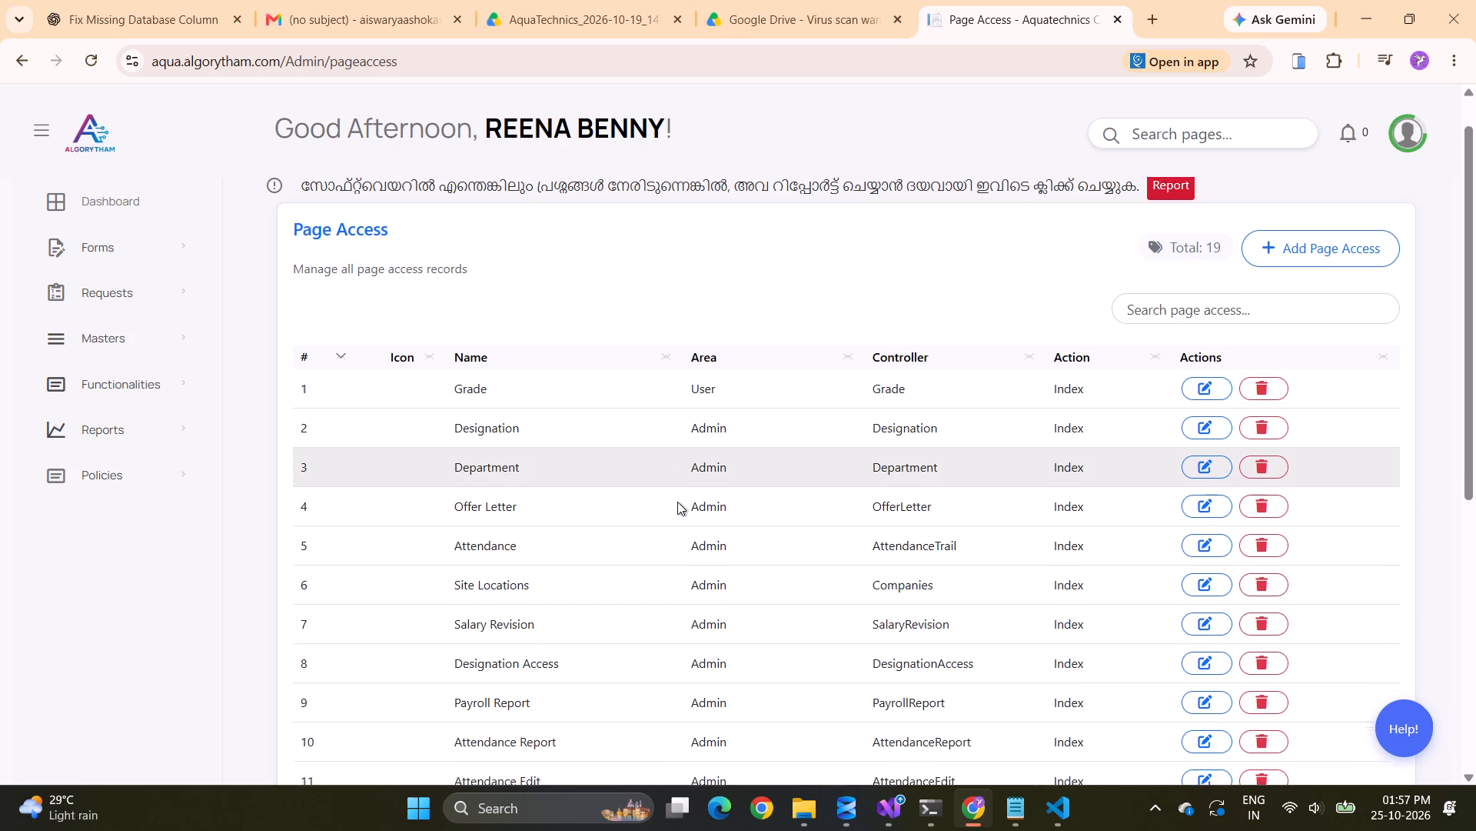
pyautogui.scroll(-2, 677, 502)
pyautogui.hscroll(2, 677, 502)
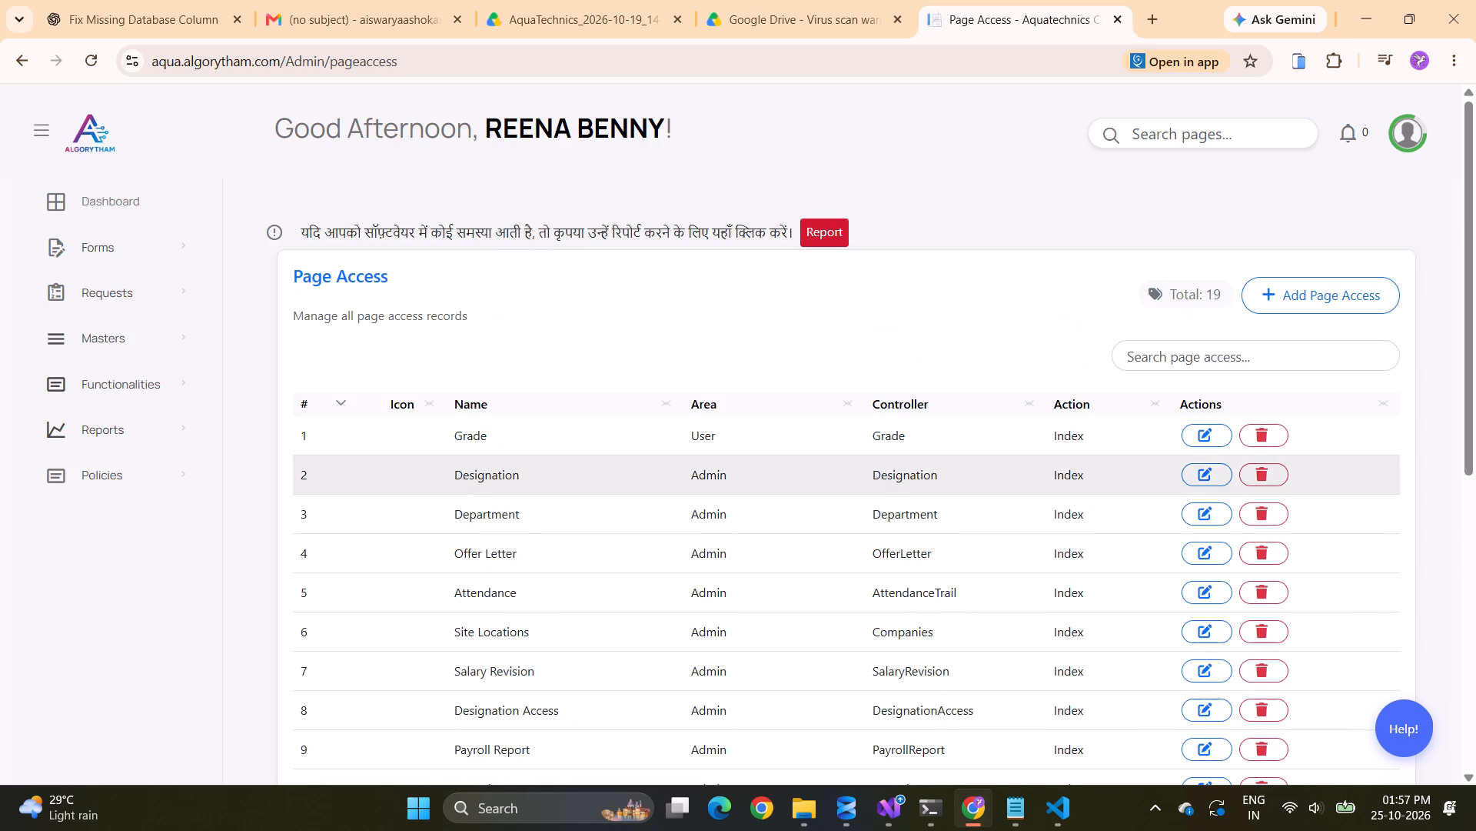
# Go to the Admin/Designationaccess address, choose the HUMAN RESOURCES department and examine which pages it can access.
pyautogui.moveTo(414, 52); pyautogui.dragTo(330, 64)
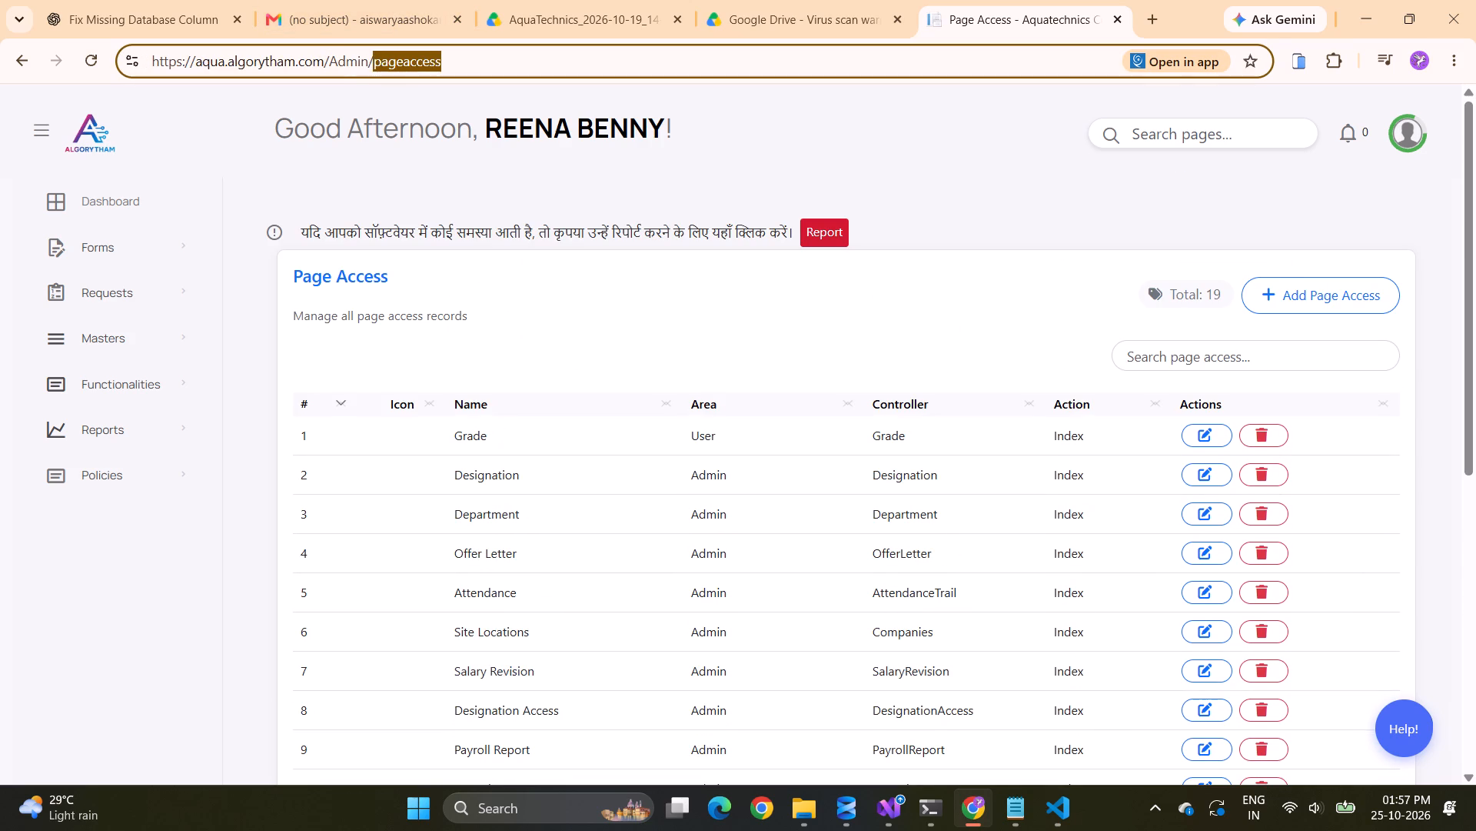
pyautogui.write('des')
pyautogui.press('Return')
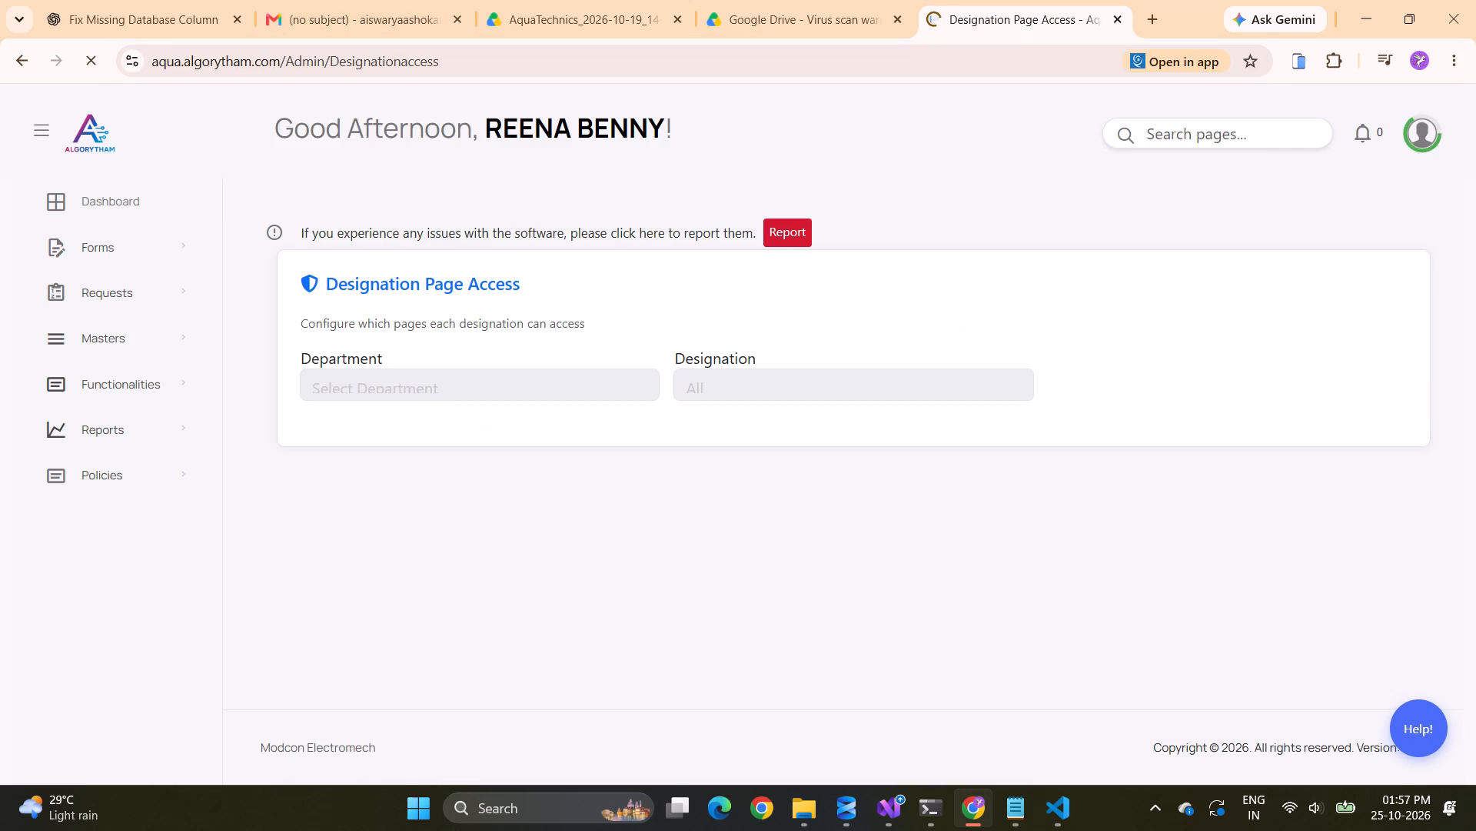
pyautogui.click(482, 380)
pyautogui.click(454, 631)
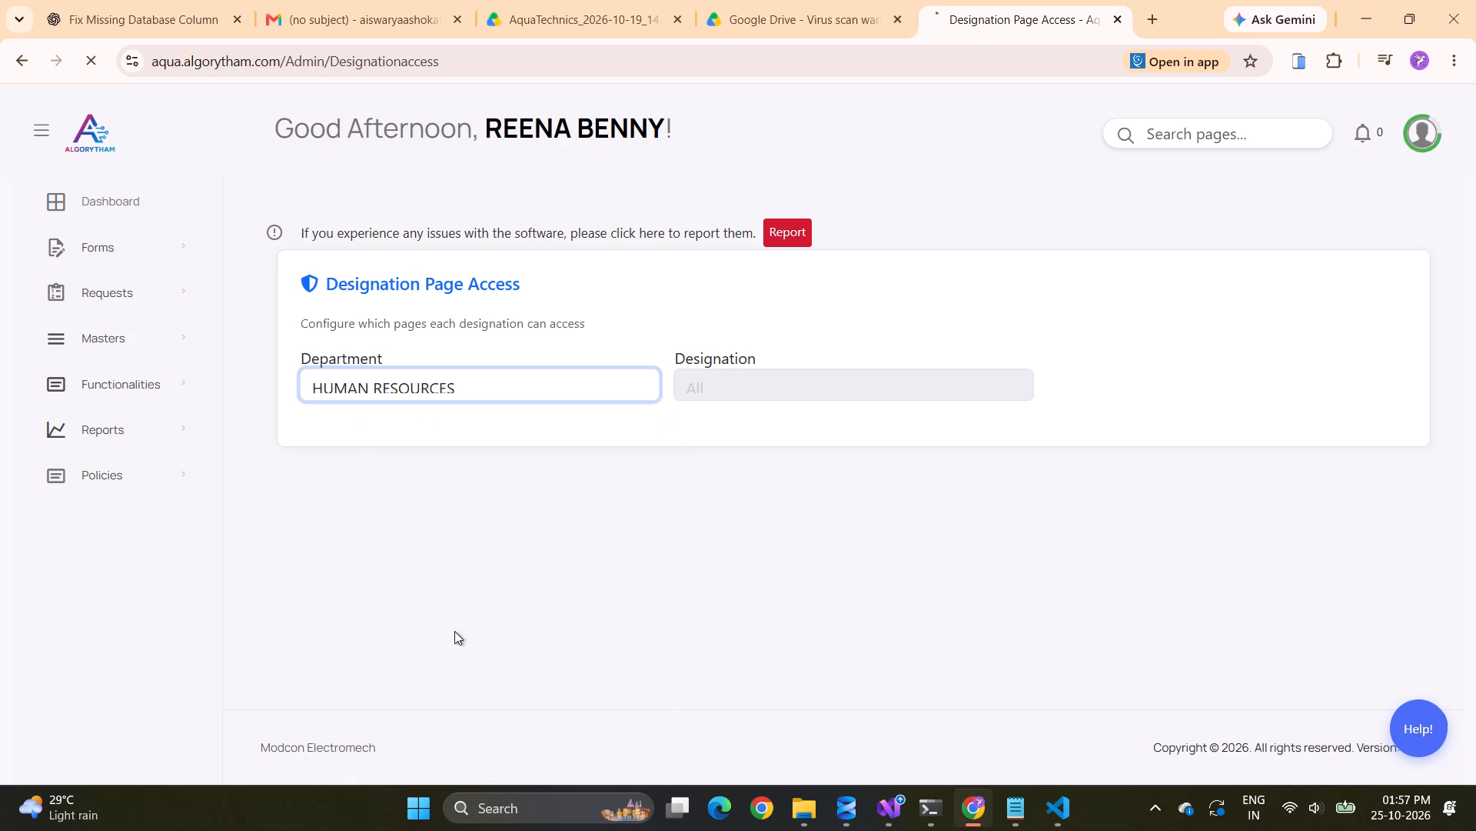
pyautogui.scroll(-2, 525, 612)
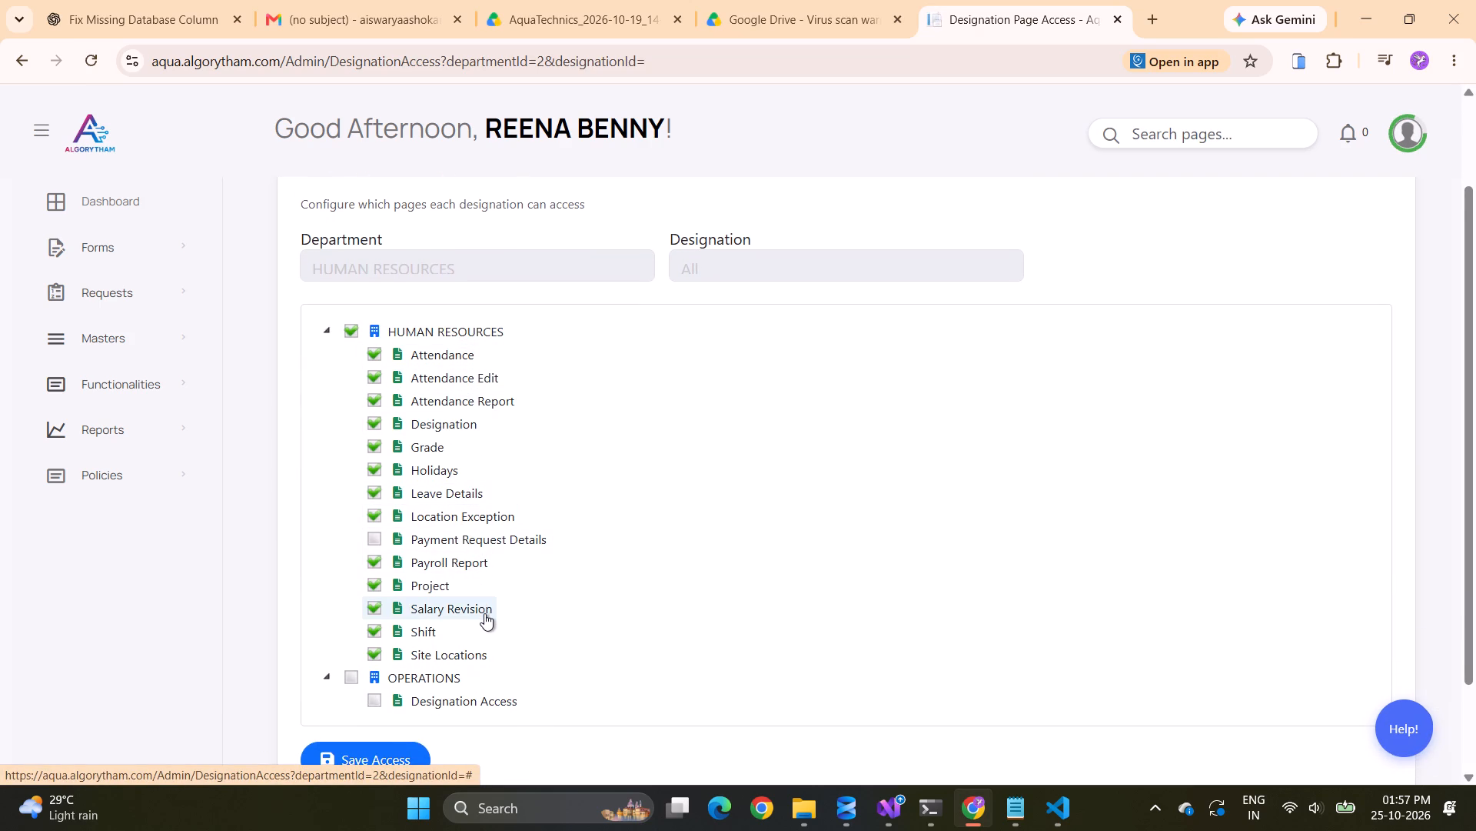
pyautogui.scroll(-1, 484, 609)
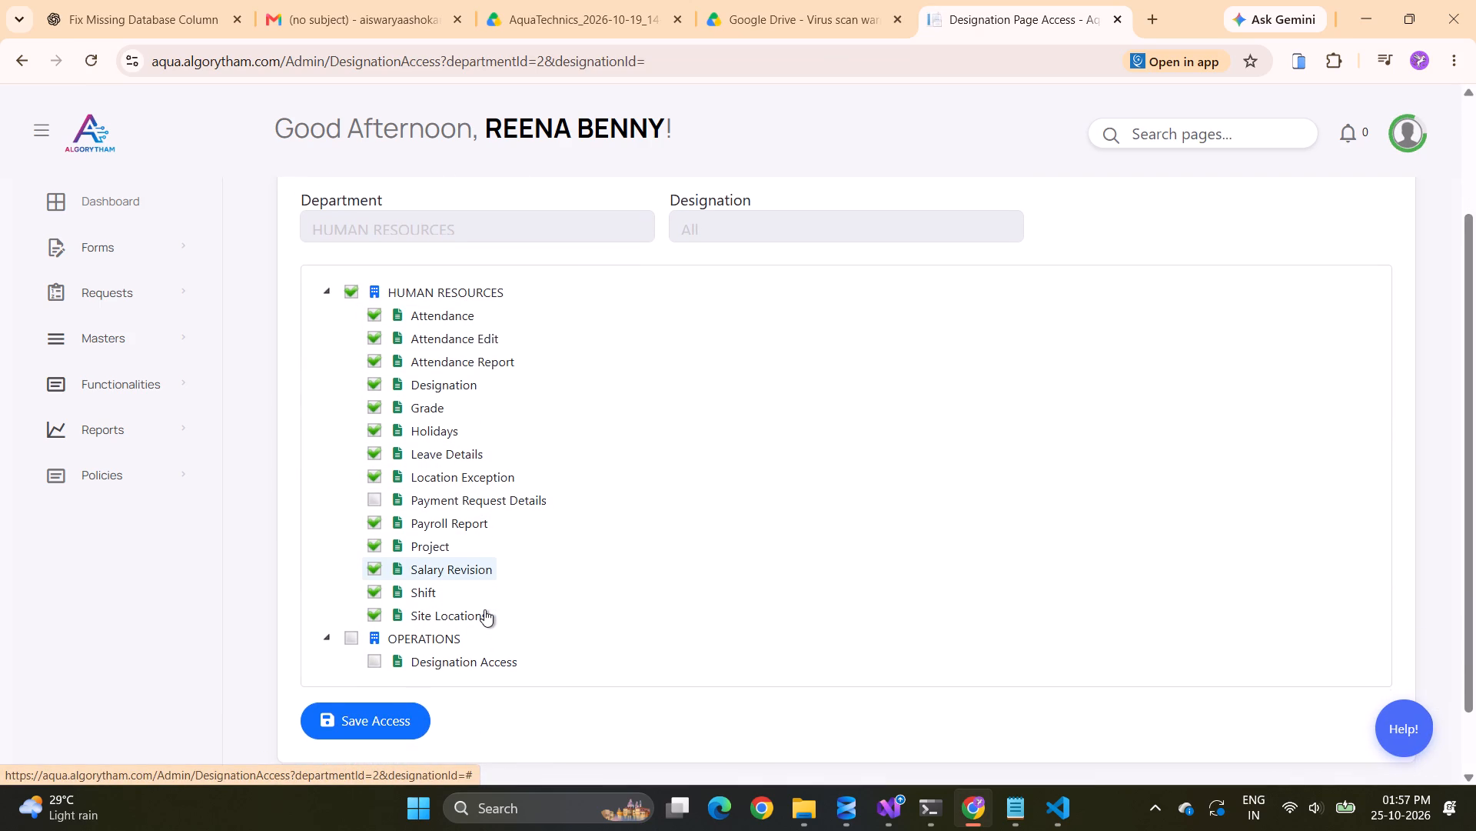
pyautogui.scroll(-1, 484, 609)
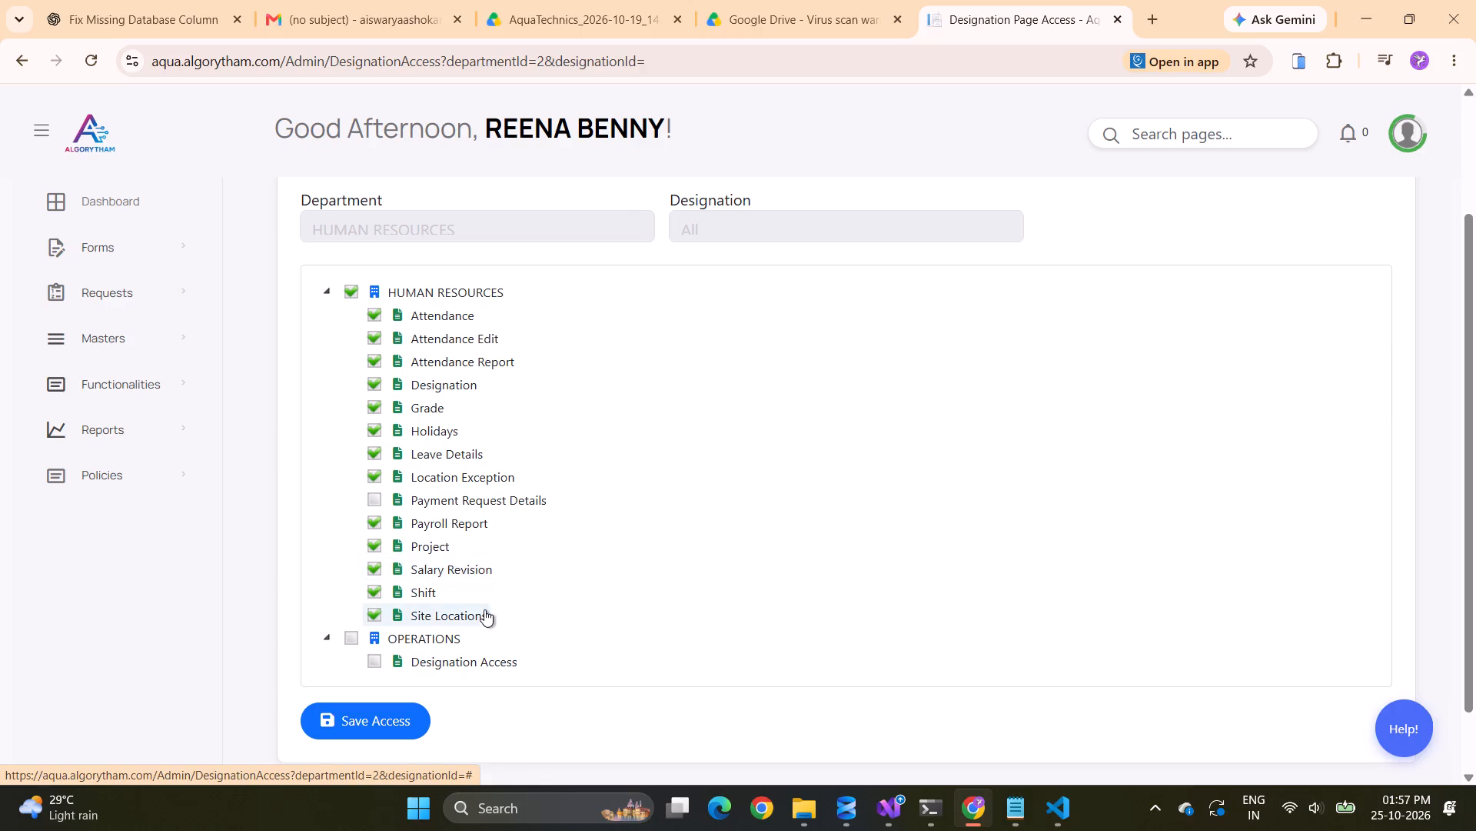
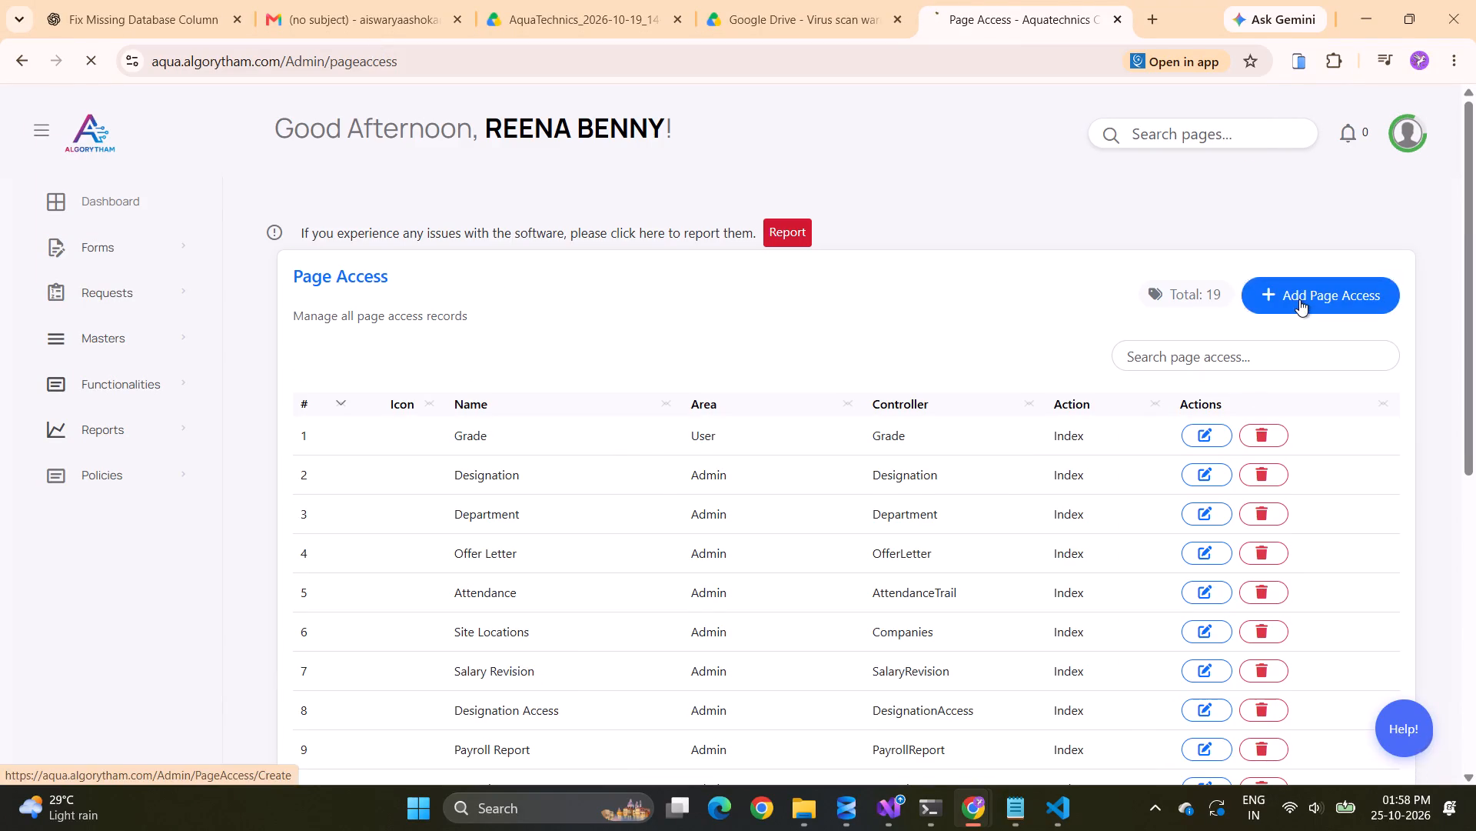
# Fill in the new page access record with name Employee Registration, area Admin, controller EmployeeDetails and action Index.
pyautogui.click(750, 427)
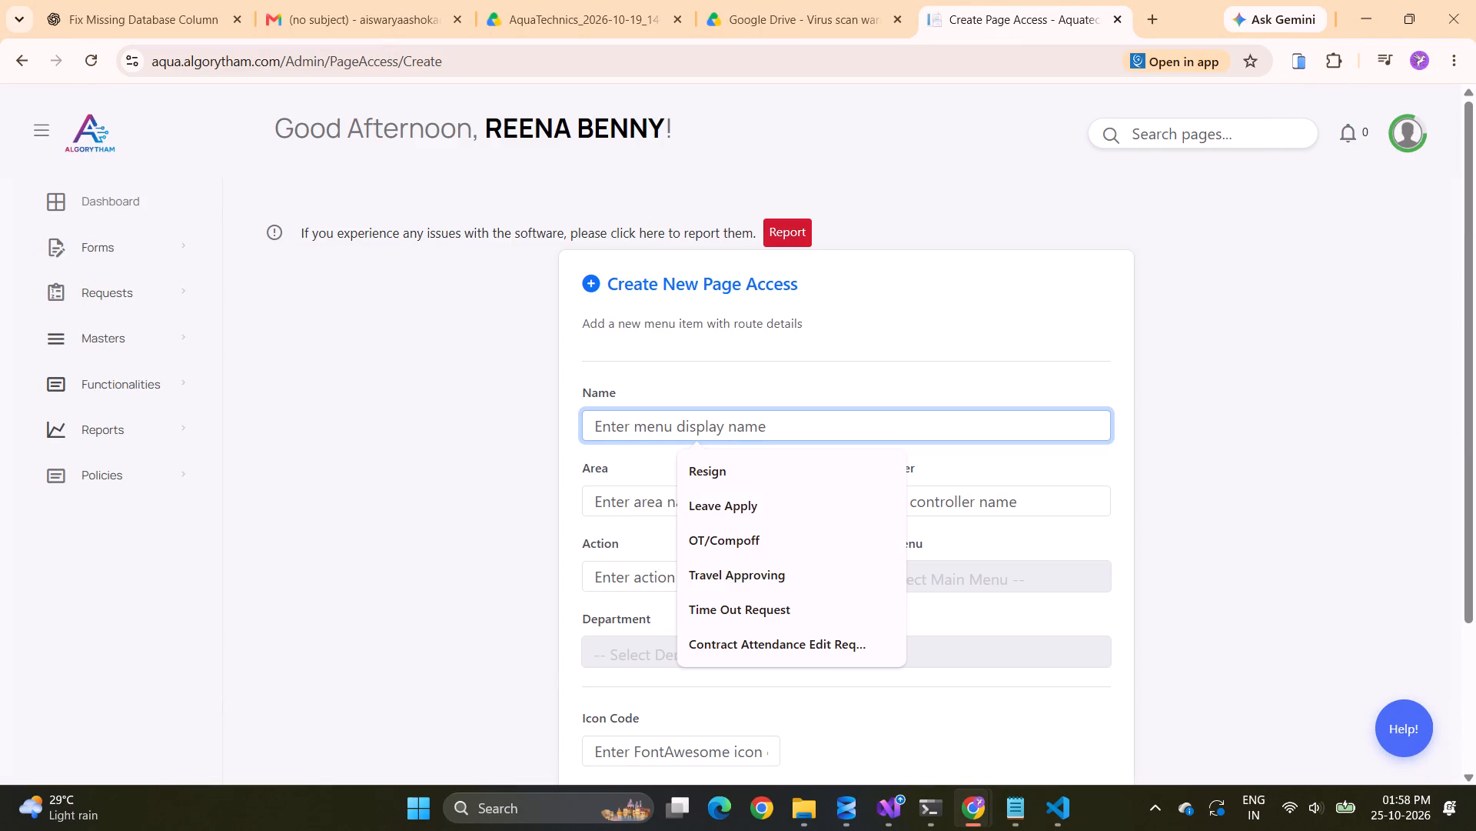
pyautogui.press('e')
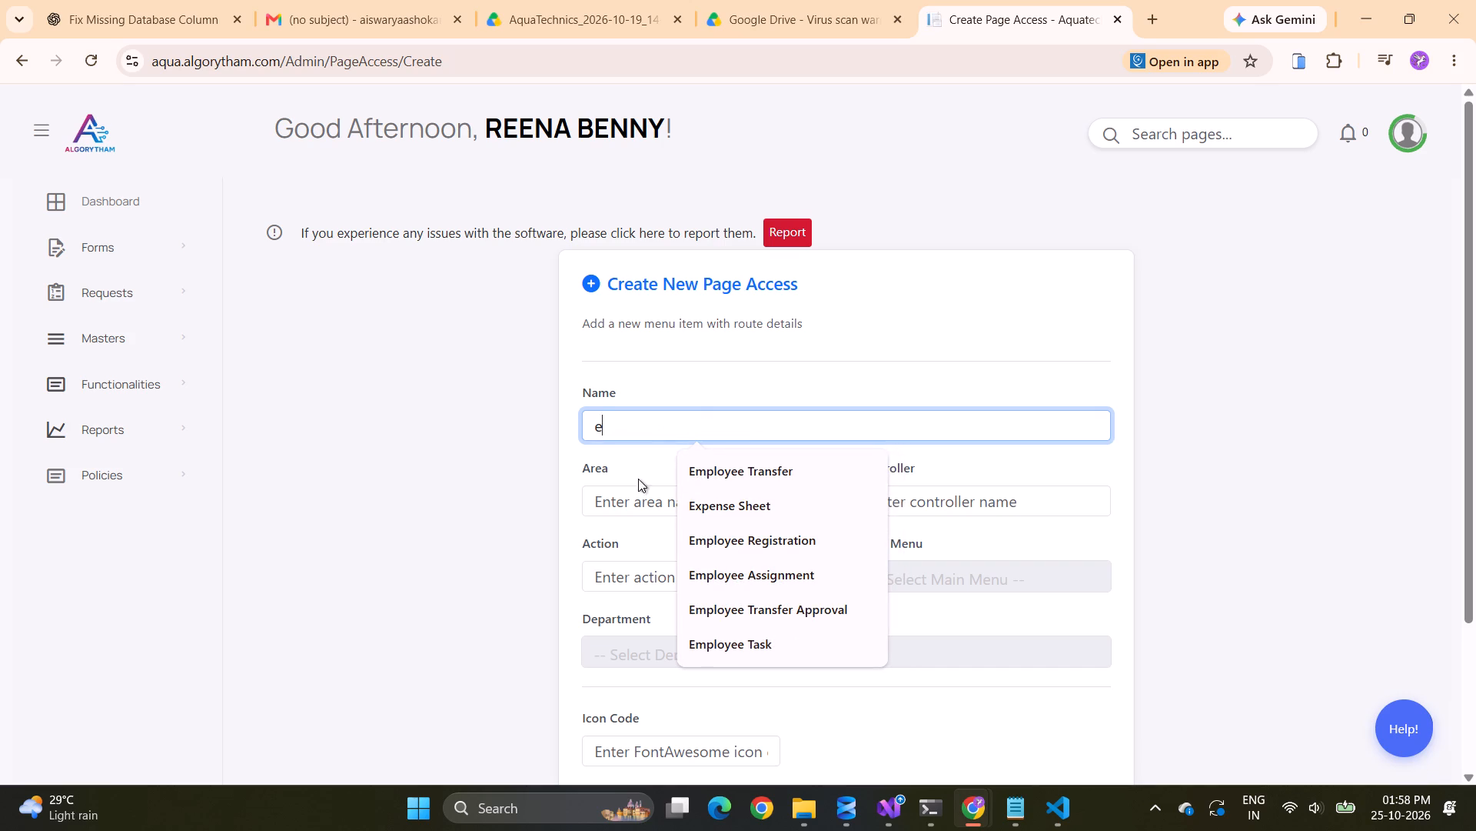
pyautogui.click(738, 537)
pyautogui.click(703, 502)
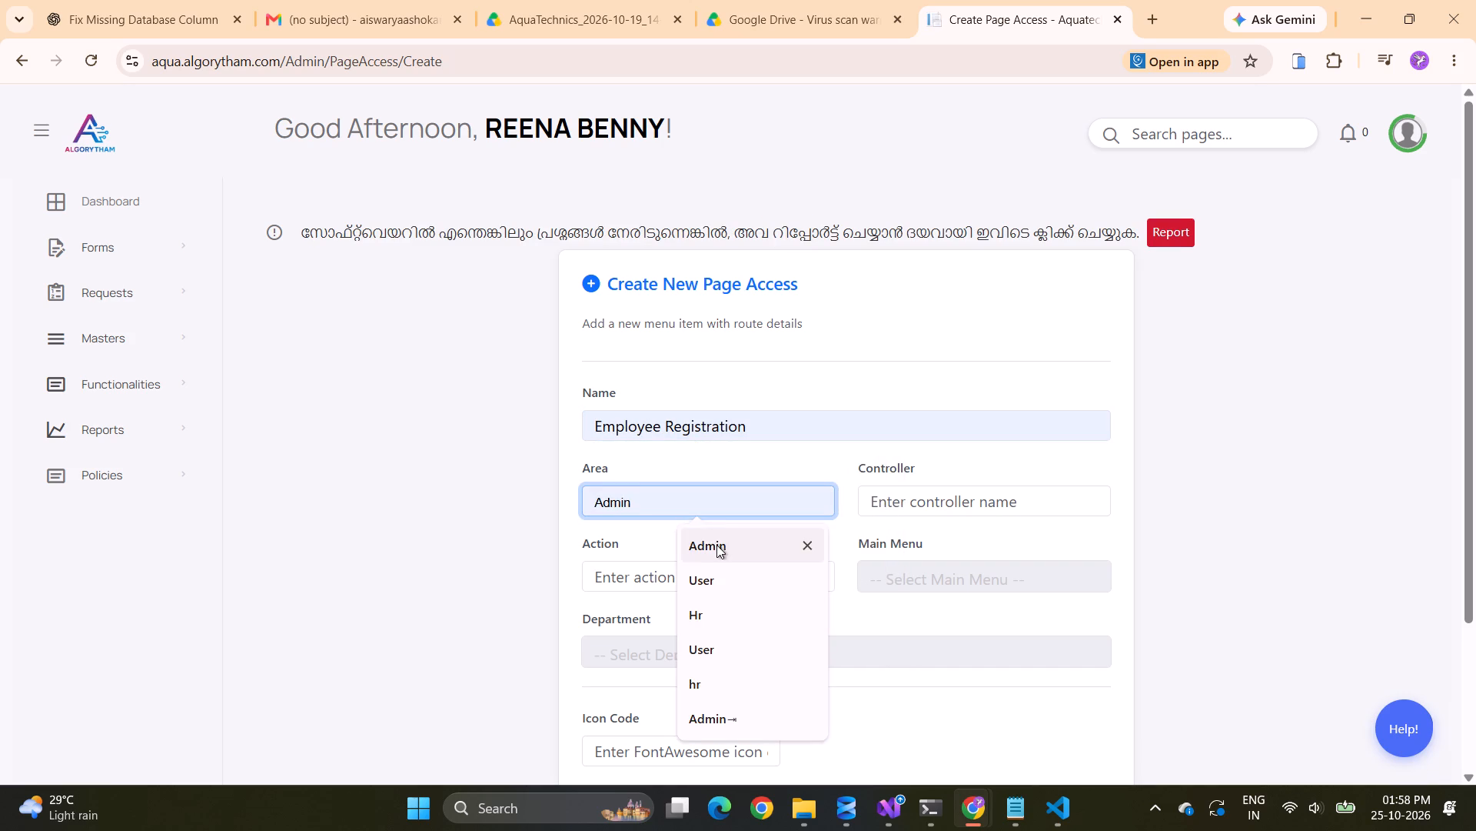
pyautogui.click(716, 545)
pyautogui.click(898, 502)
pyautogui.press('e')
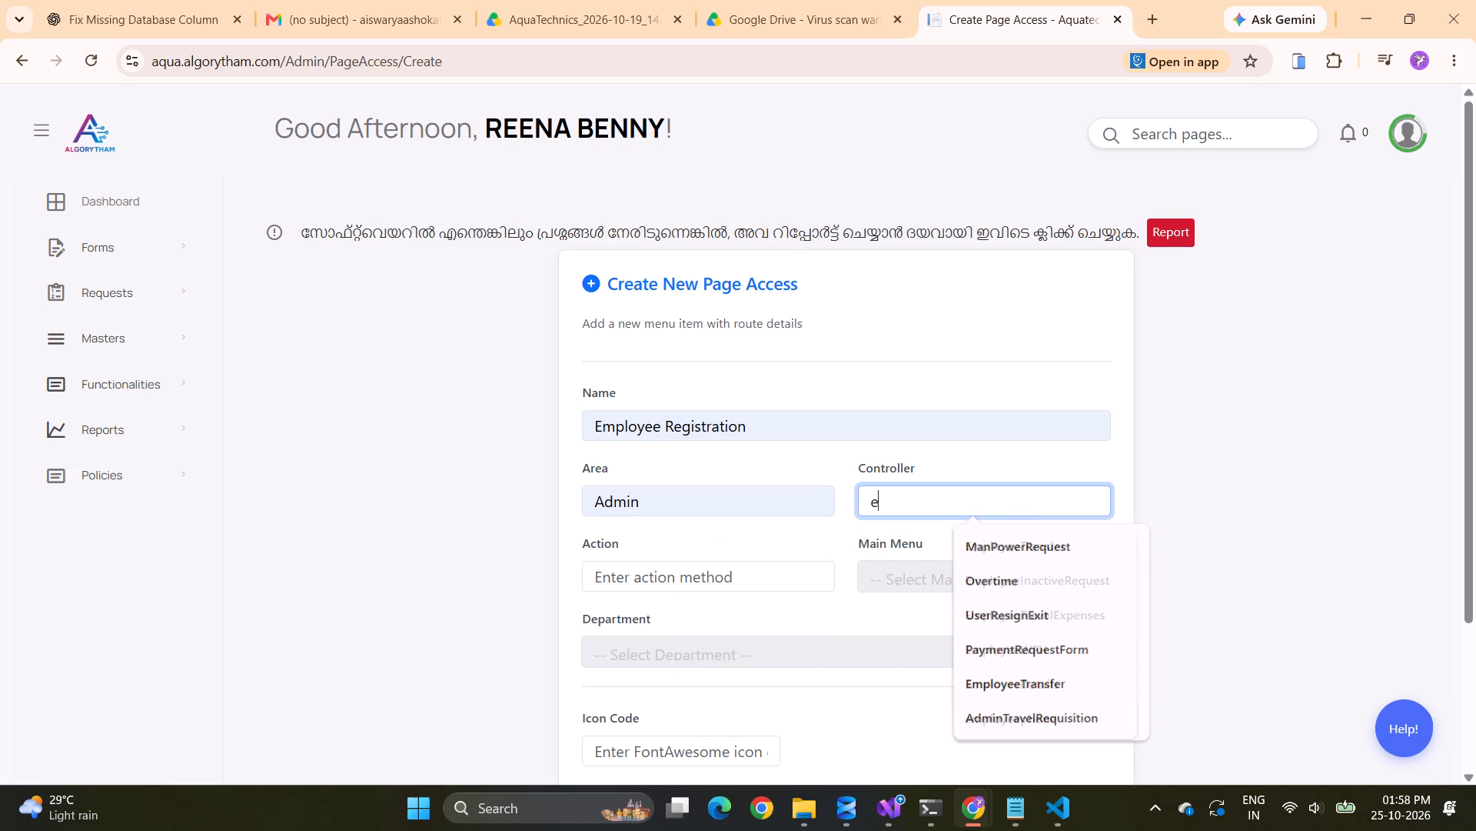
pyautogui.click(1014, 682)
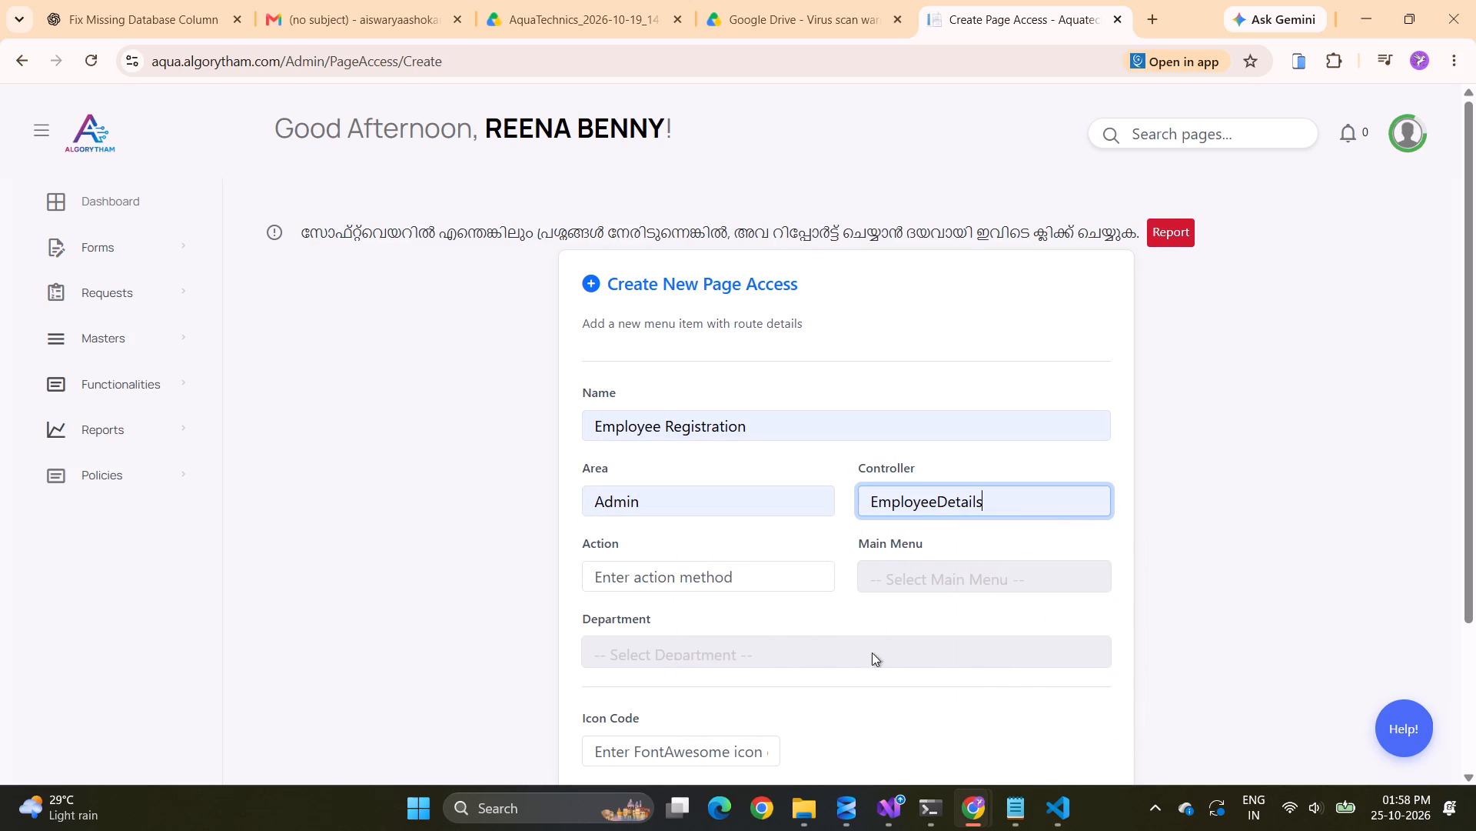
pyautogui.click(667, 577)
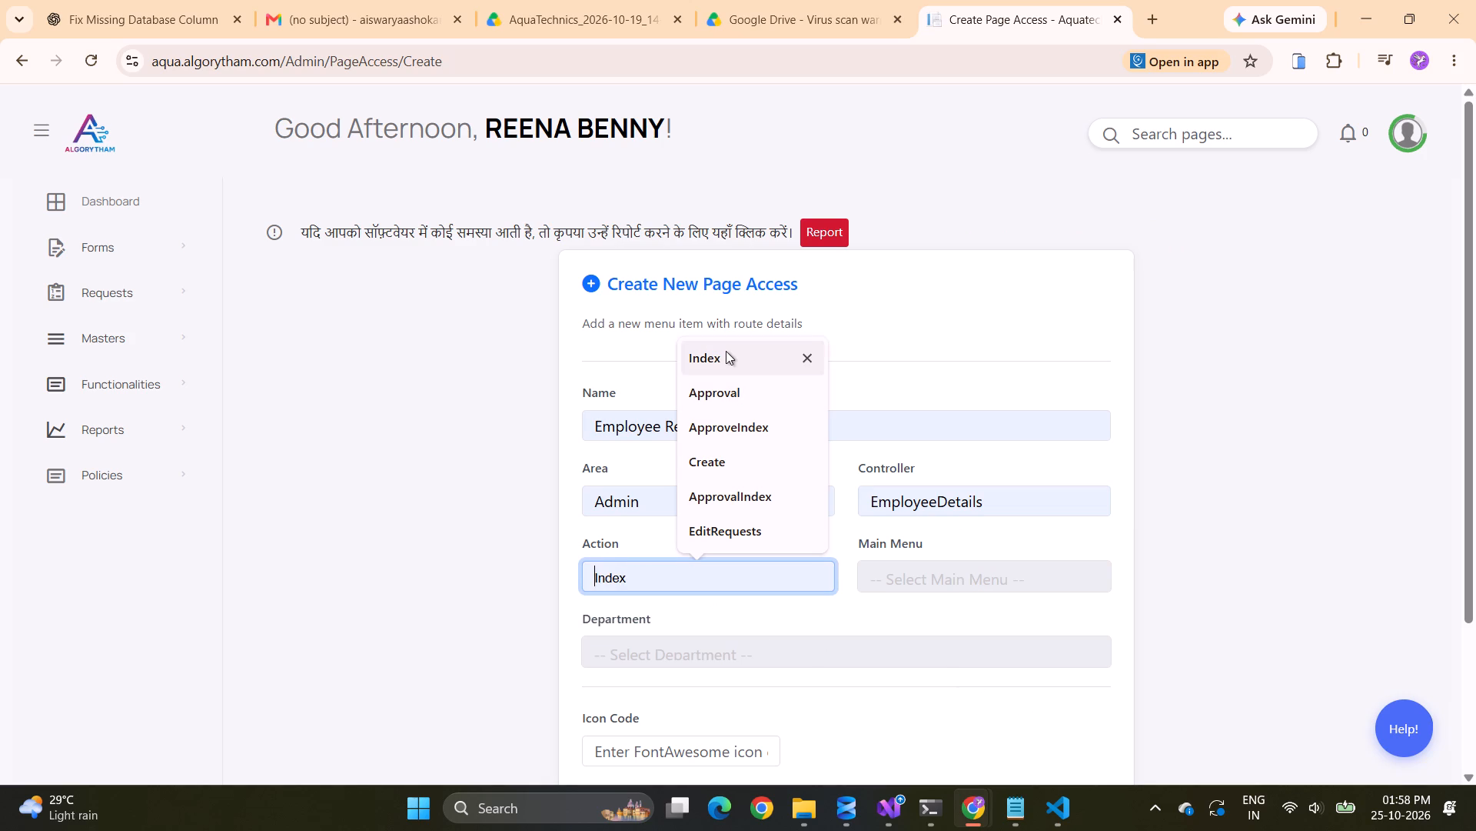
pyautogui.click(726, 351)
# Assign the Employee Registration record to the Functionalities main menu and the HUMAN RESOURCES department, and save it.
pyautogui.click(943, 577)
pyautogui.click(943, 636)
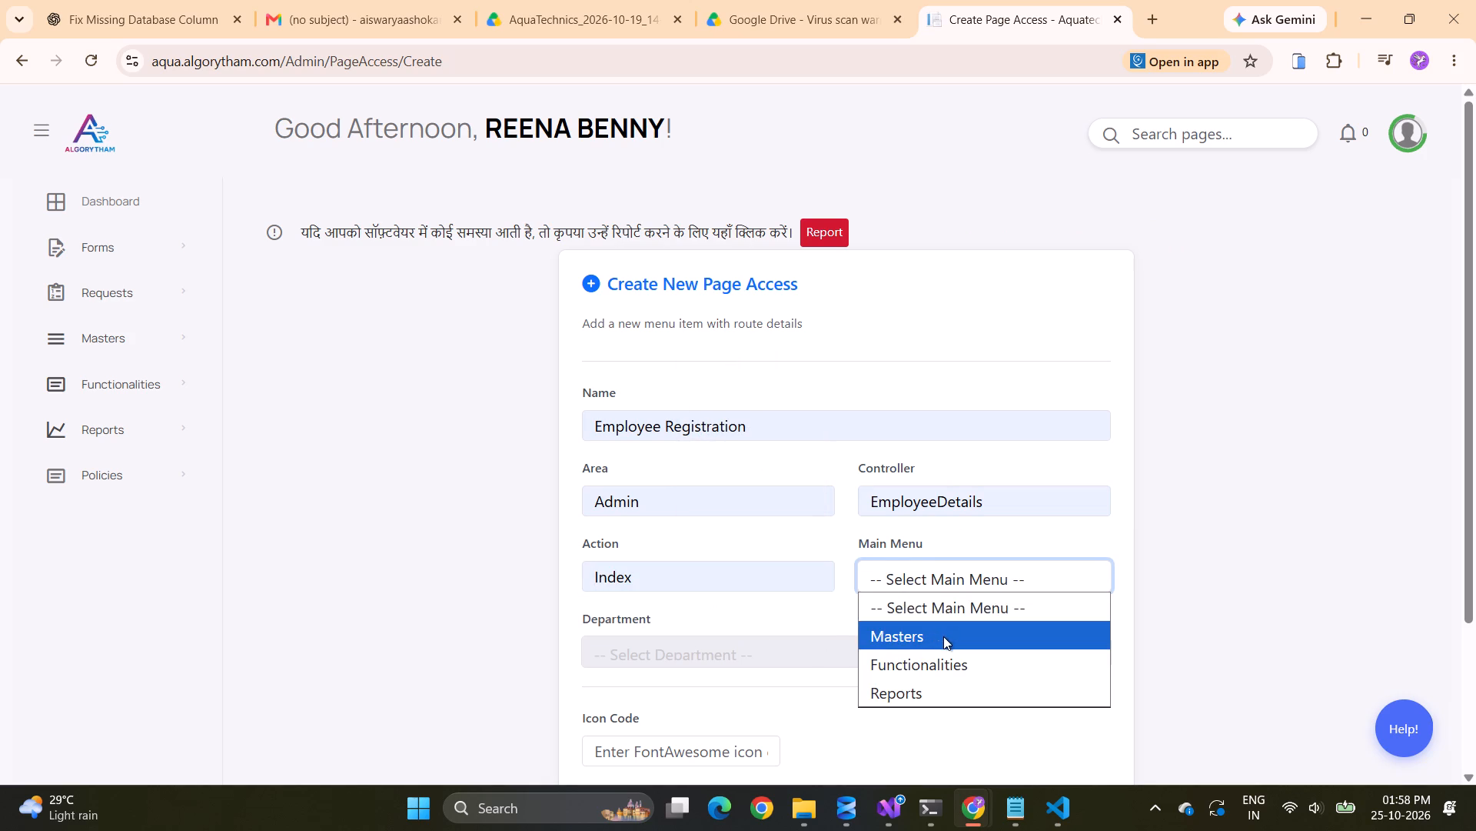
pyautogui.click(943, 572)
pyautogui.click(949, 657)
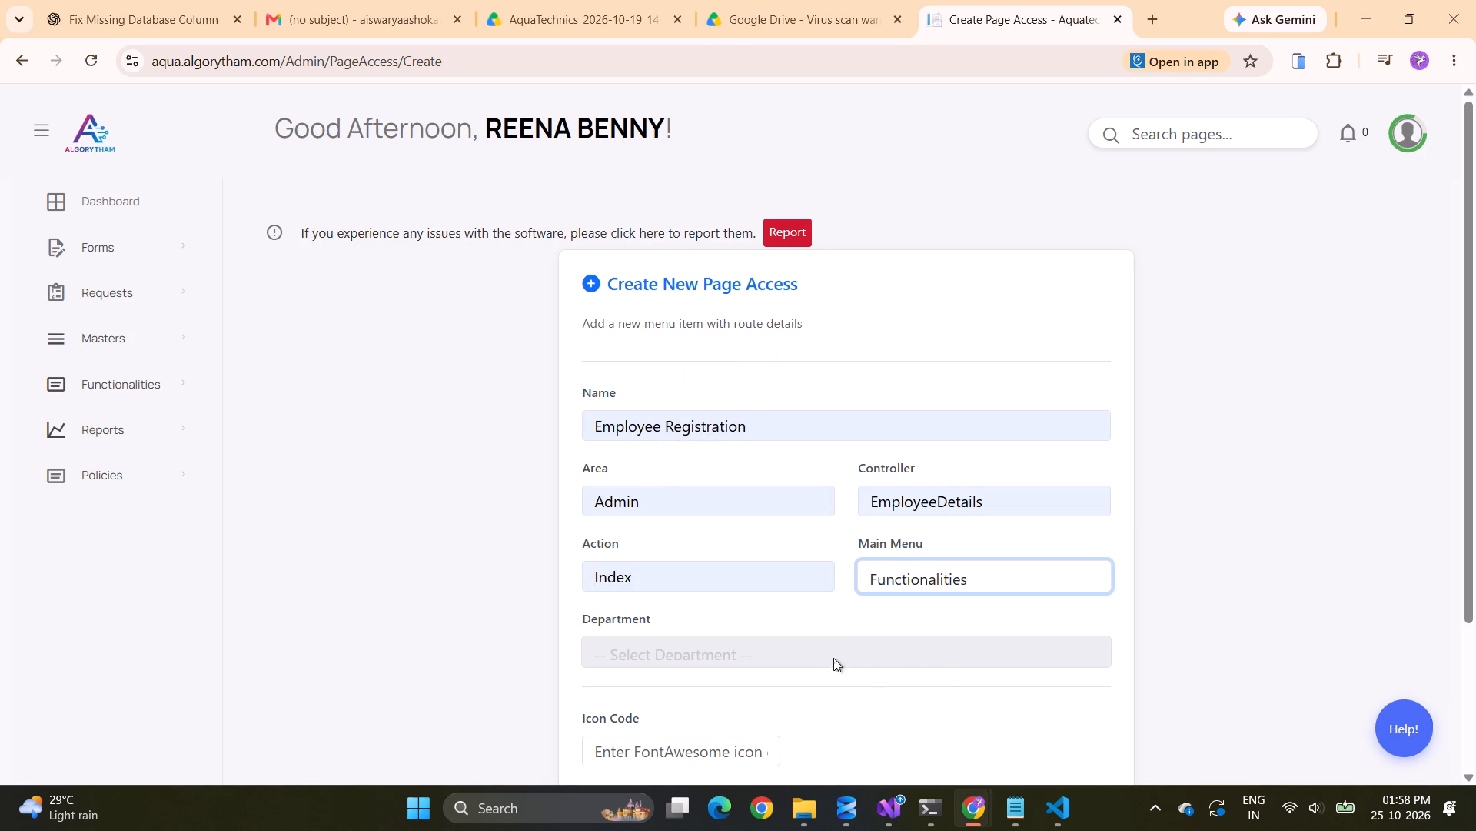
pyautogui.click(833, 658)
pyautogui.click(698, 199)
pyautogui.scroll(-1, 713, 514)
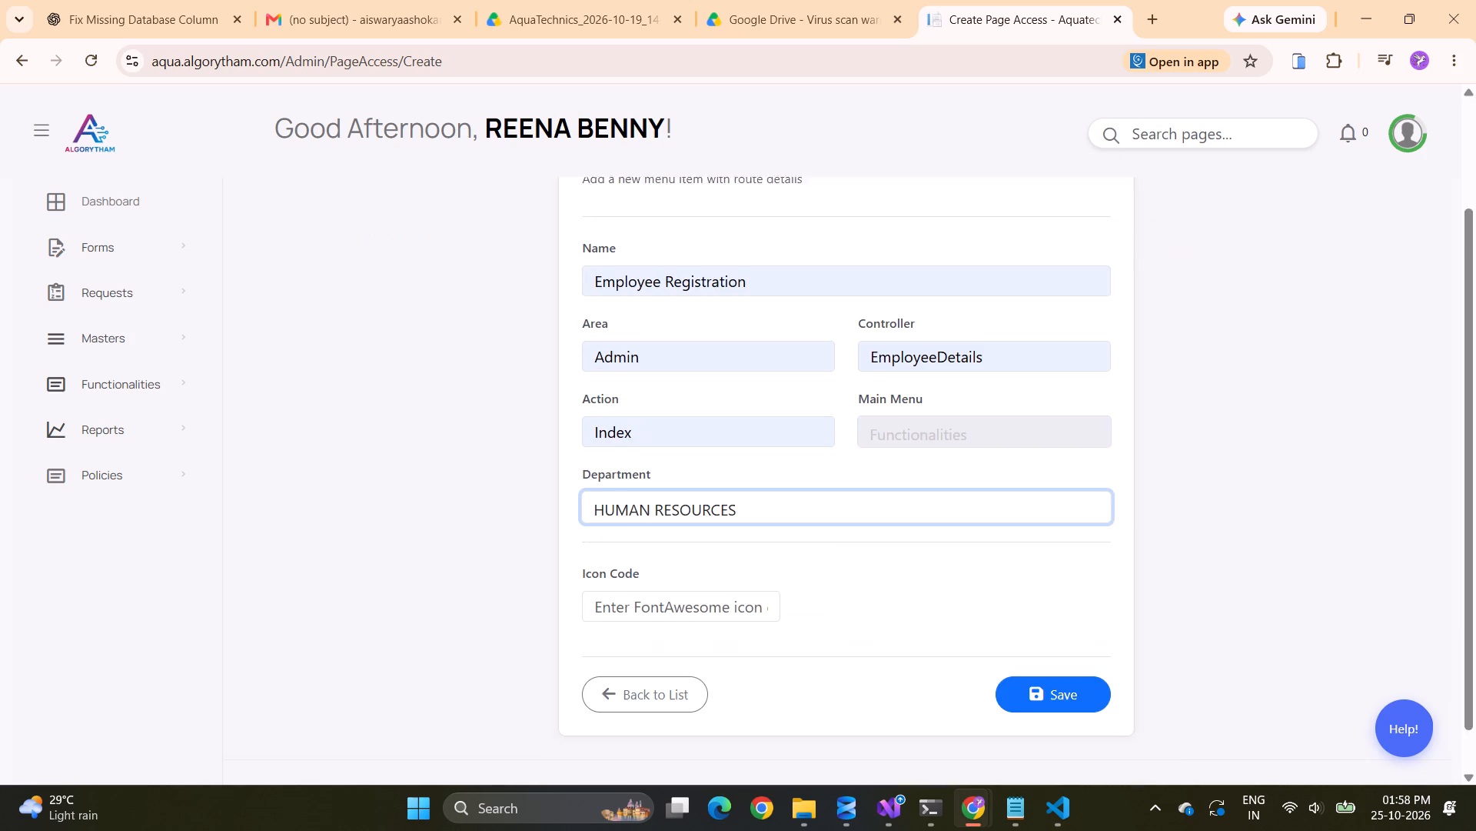
pyautogui.scroll(-1, 713, 514)
pyautogui.click(1069, 634)
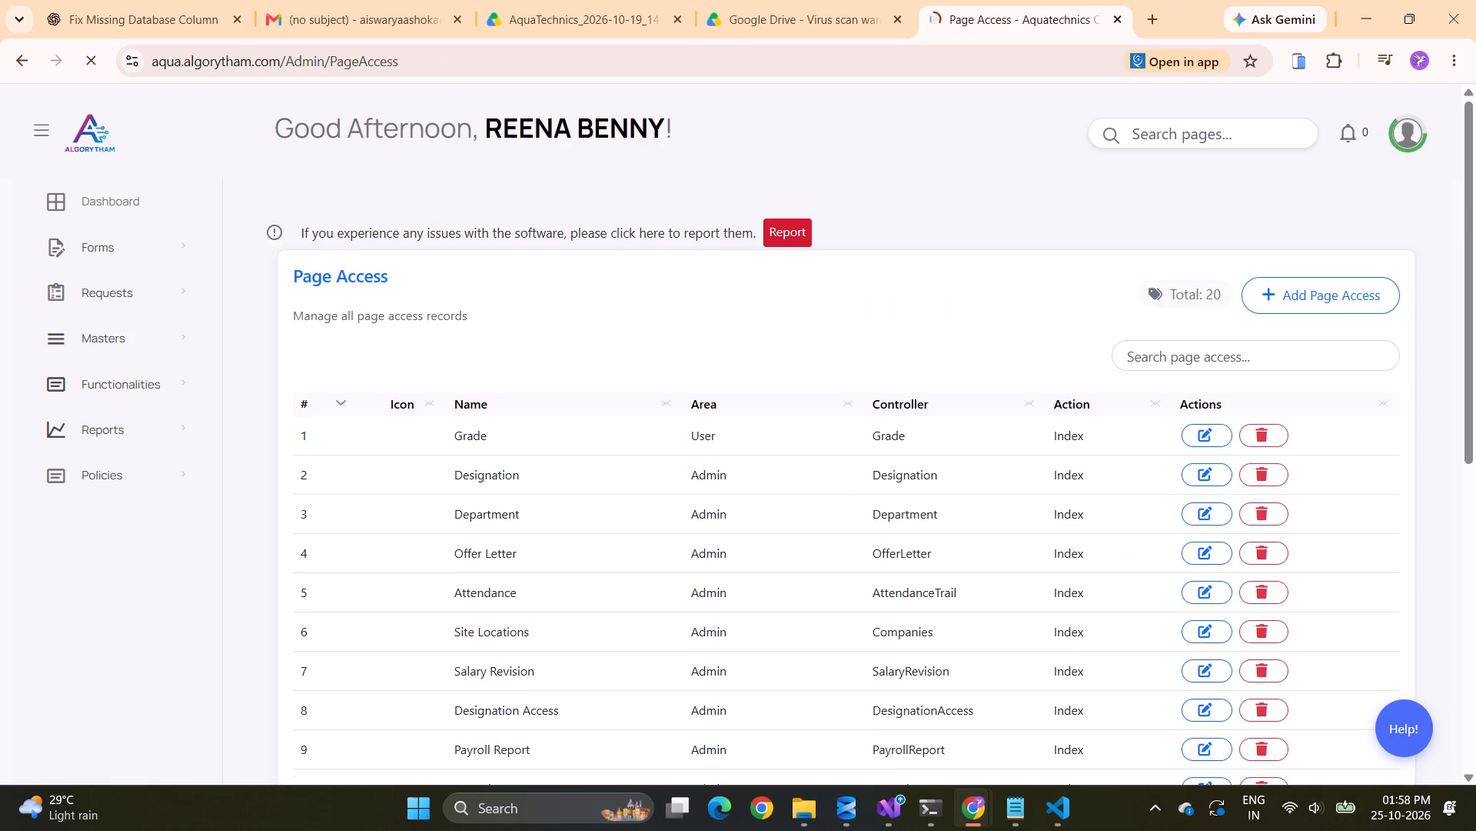
# Start another page access record named Offer Letter with area Admin, and enter offer as the start of its controller name.
pyautogui.click(1355, 295)
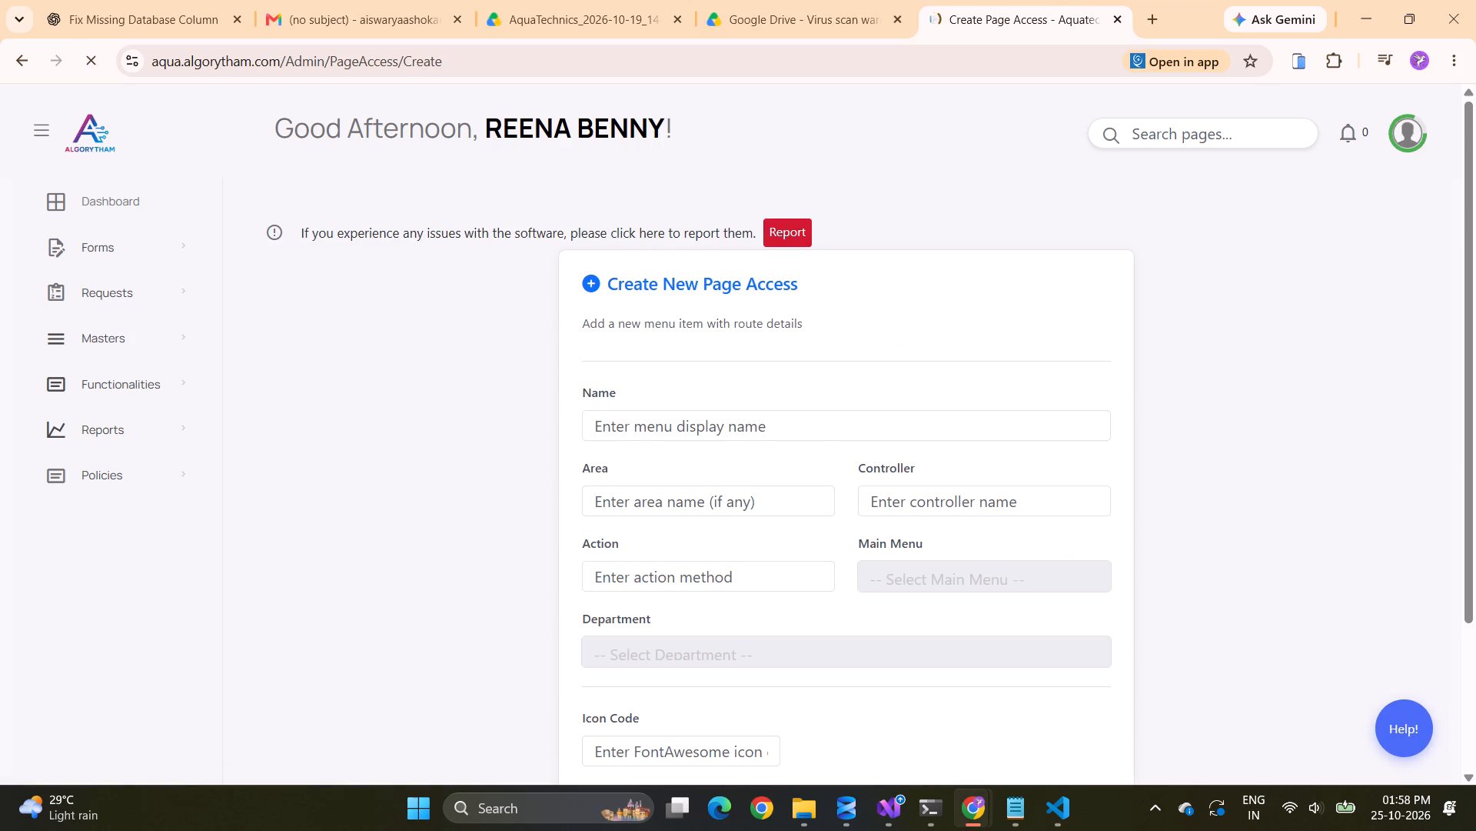
pyautogui.click(812, 422)
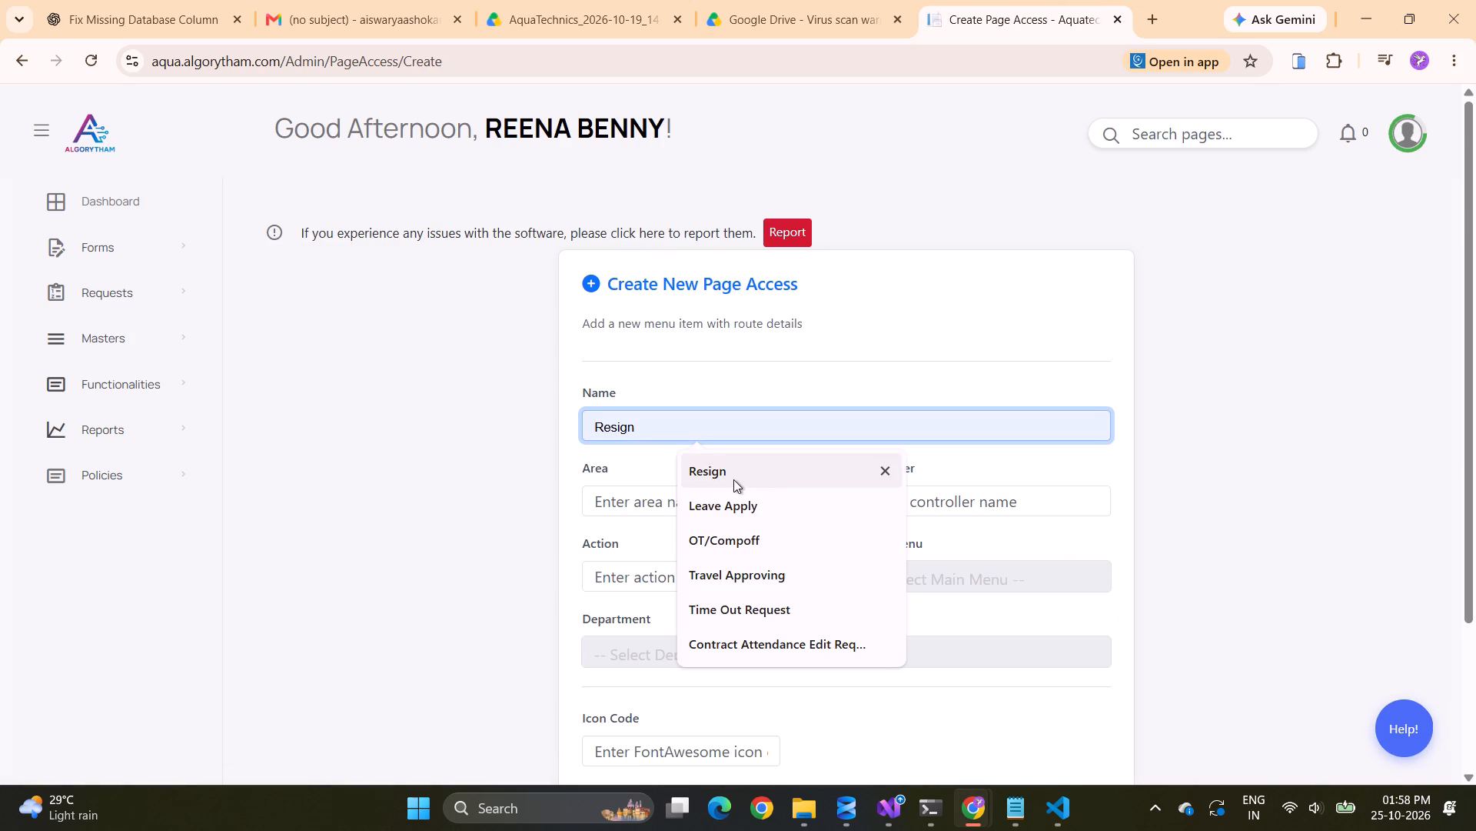
pyautogui.press('o')
pyautogui.click(752, 581)
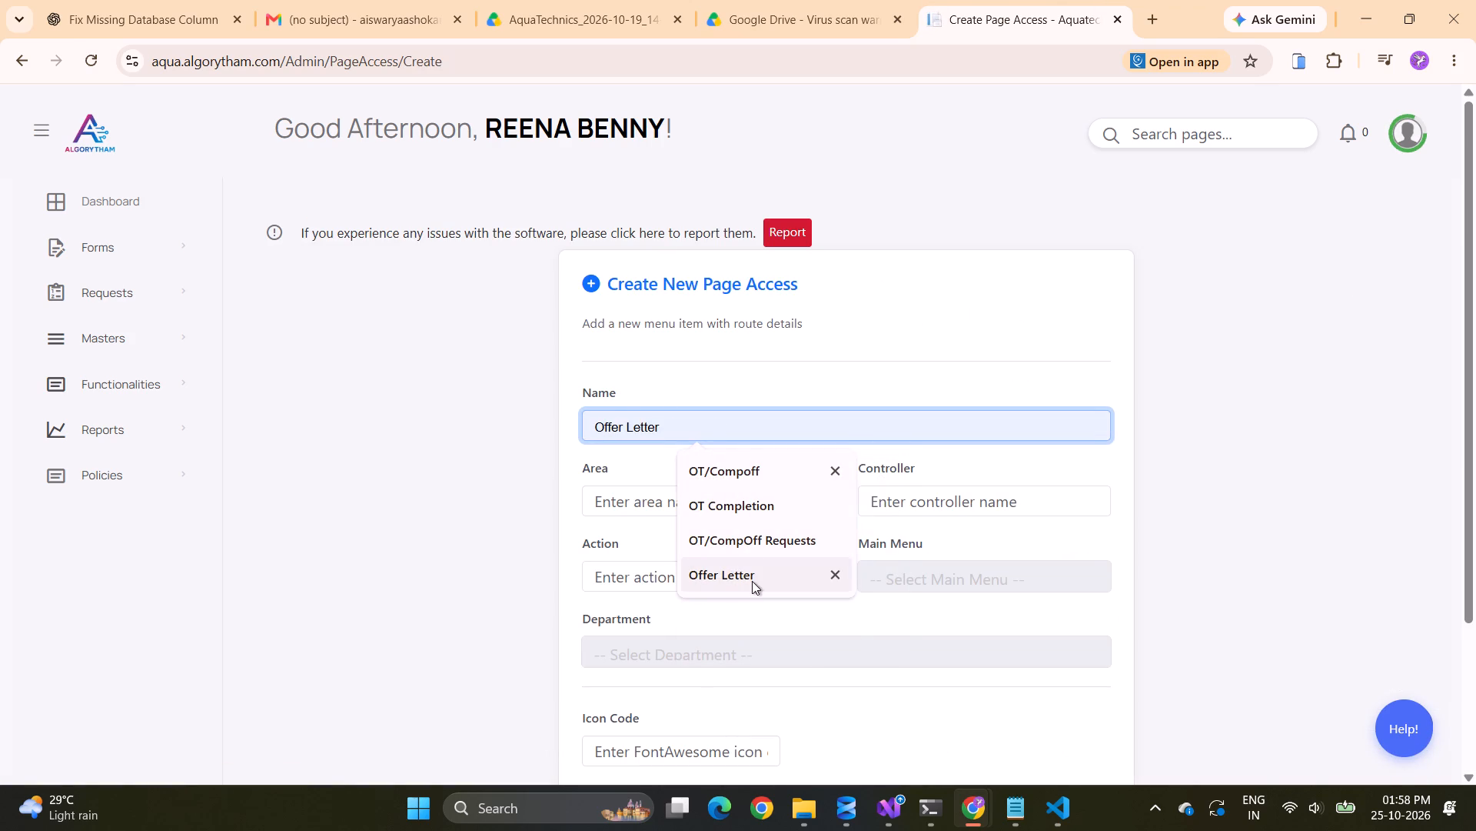
pyautogui.click(716, 499)
pyautogui.click(723, 542)
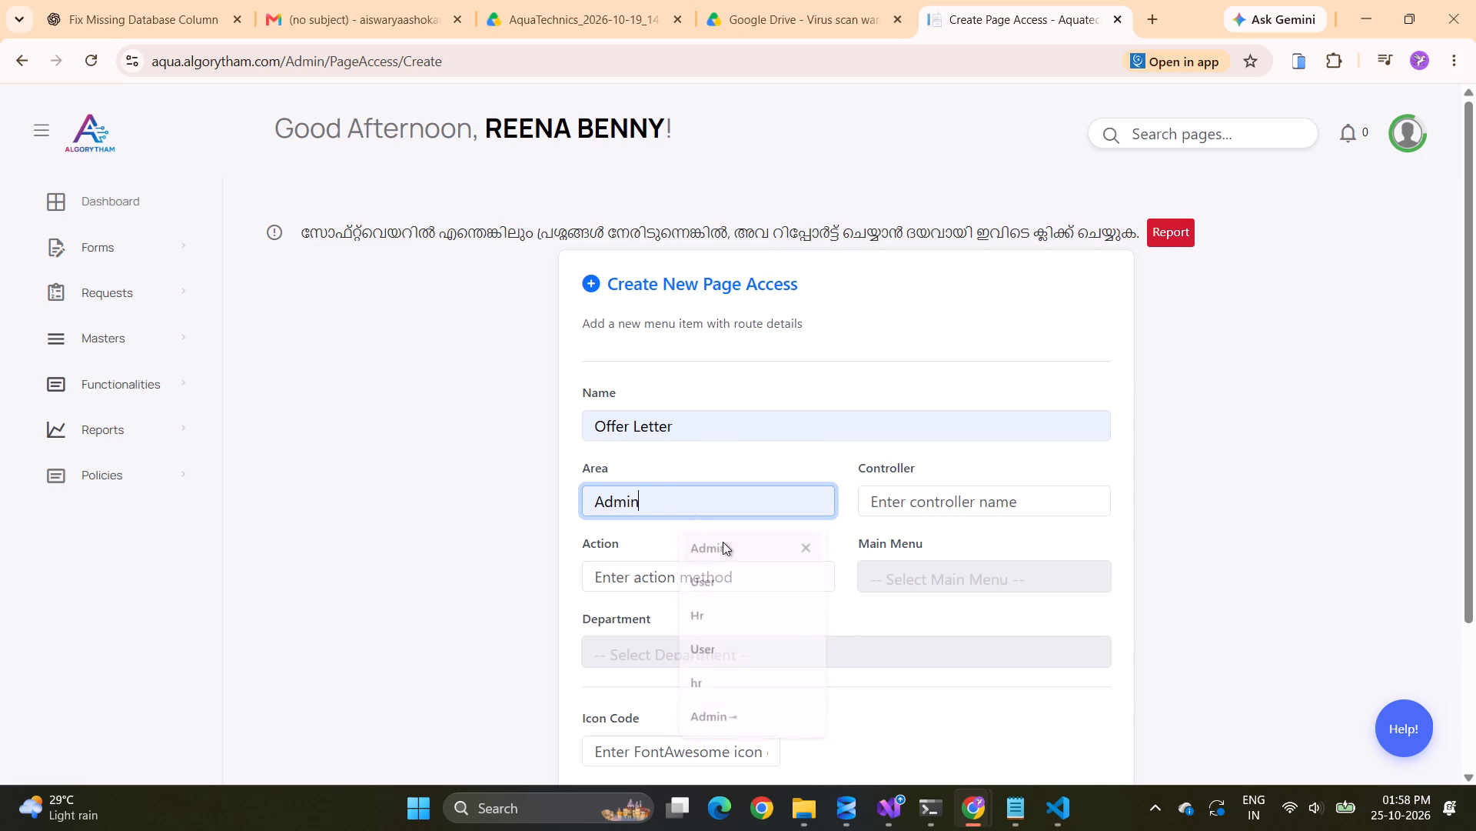
pyautogui.click(906, 503)
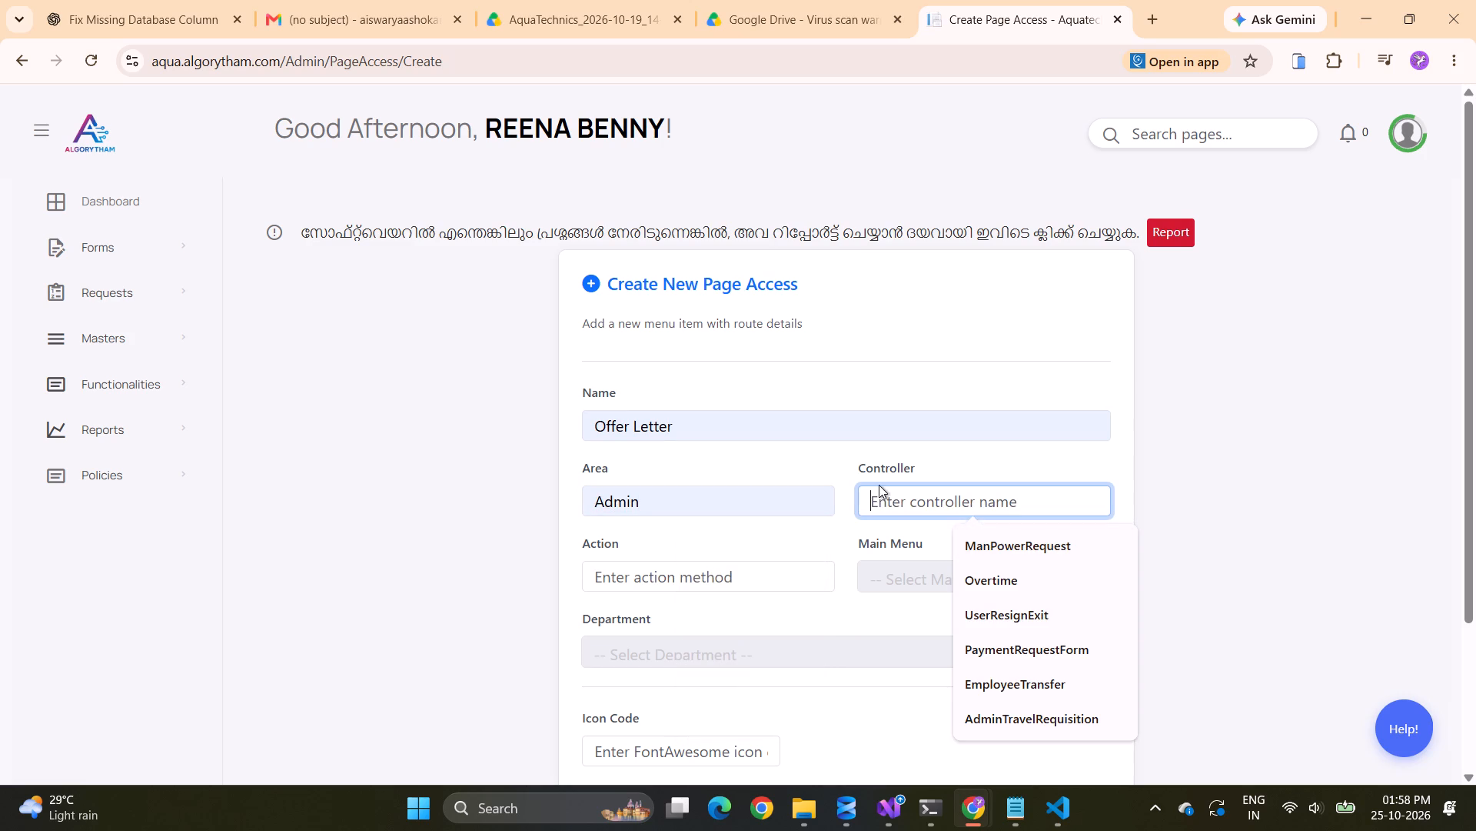
pyautogui.press('o')
pyautogui.write('ffe')
pyautogui.press('r')
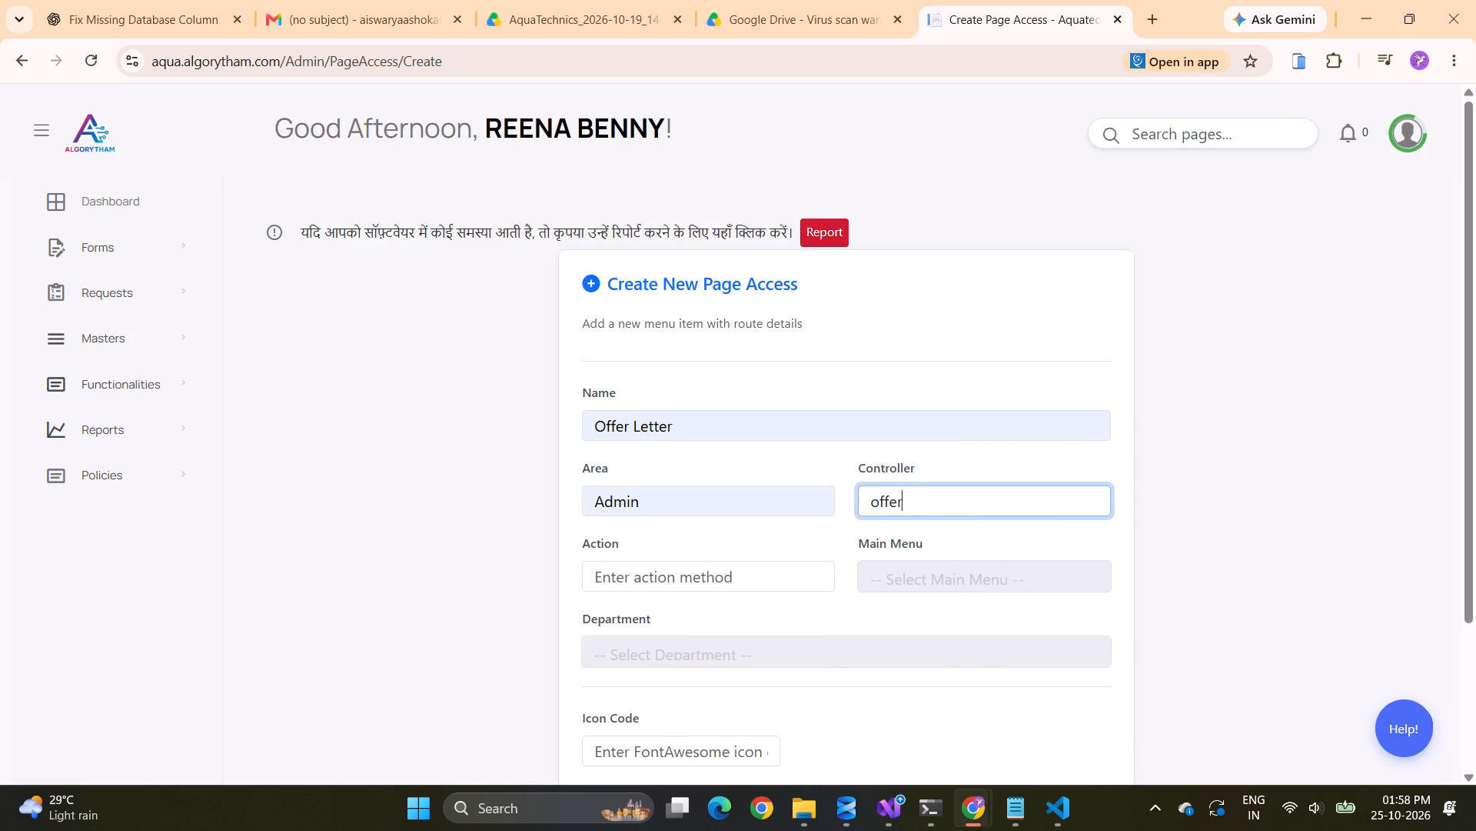
# Switch to the AquaTechnics project in Visual Studio and replace the solution search term with one starting with "of".
pyautogui.click(906, 794)
pyautogui.click(1022, 709)
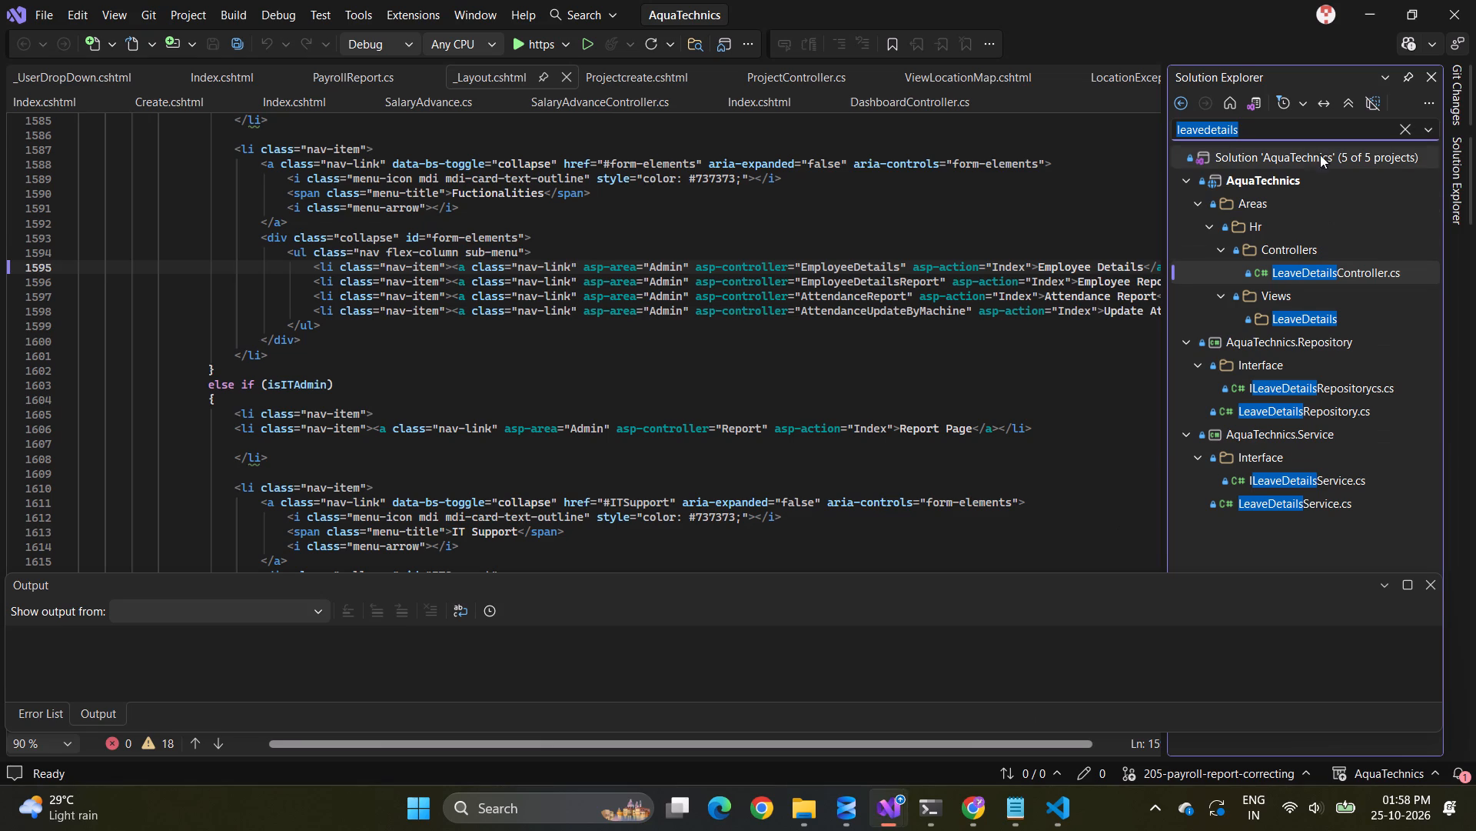
pyautogui.moveTo(1265, 134); pyautogui.dragTo(1125, 119)
pyautogui.write('of')
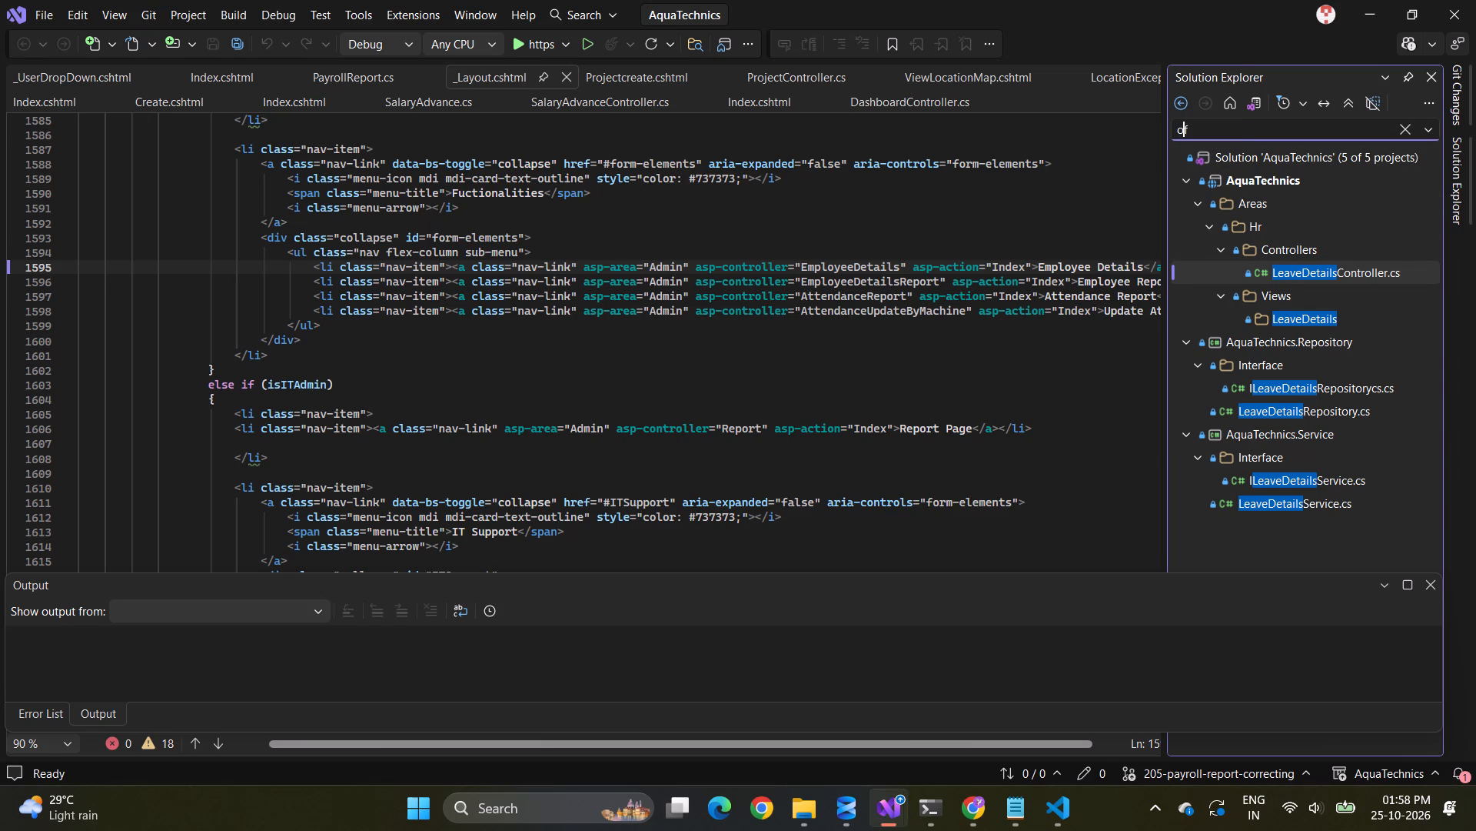
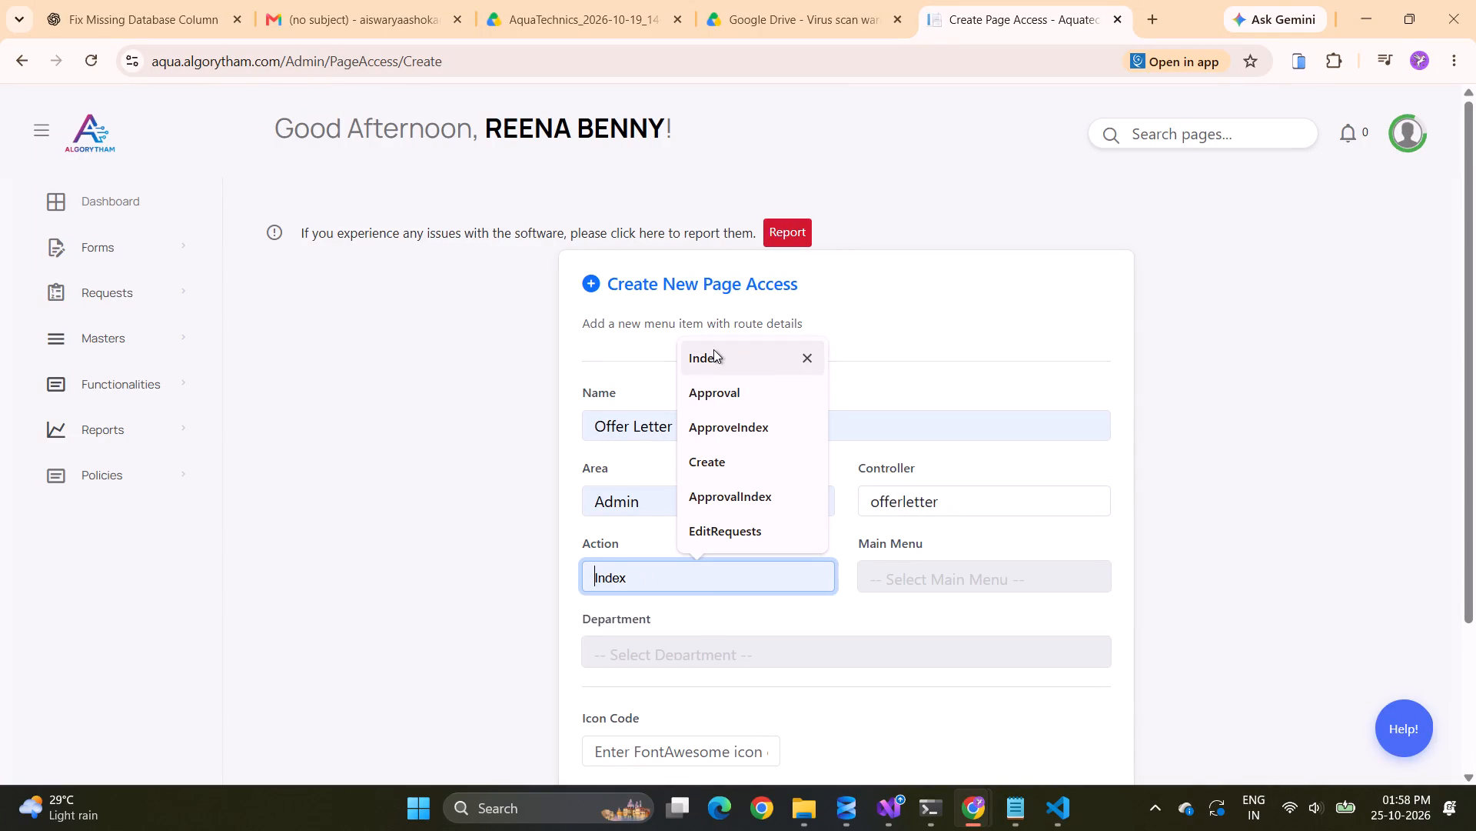
# Assign the Offer Letter record to the Functionalities main menu and the HUMAN RESOURCES department, and save it.
pyautogui.click(959, 580)
pyautogui.click(958, 648)
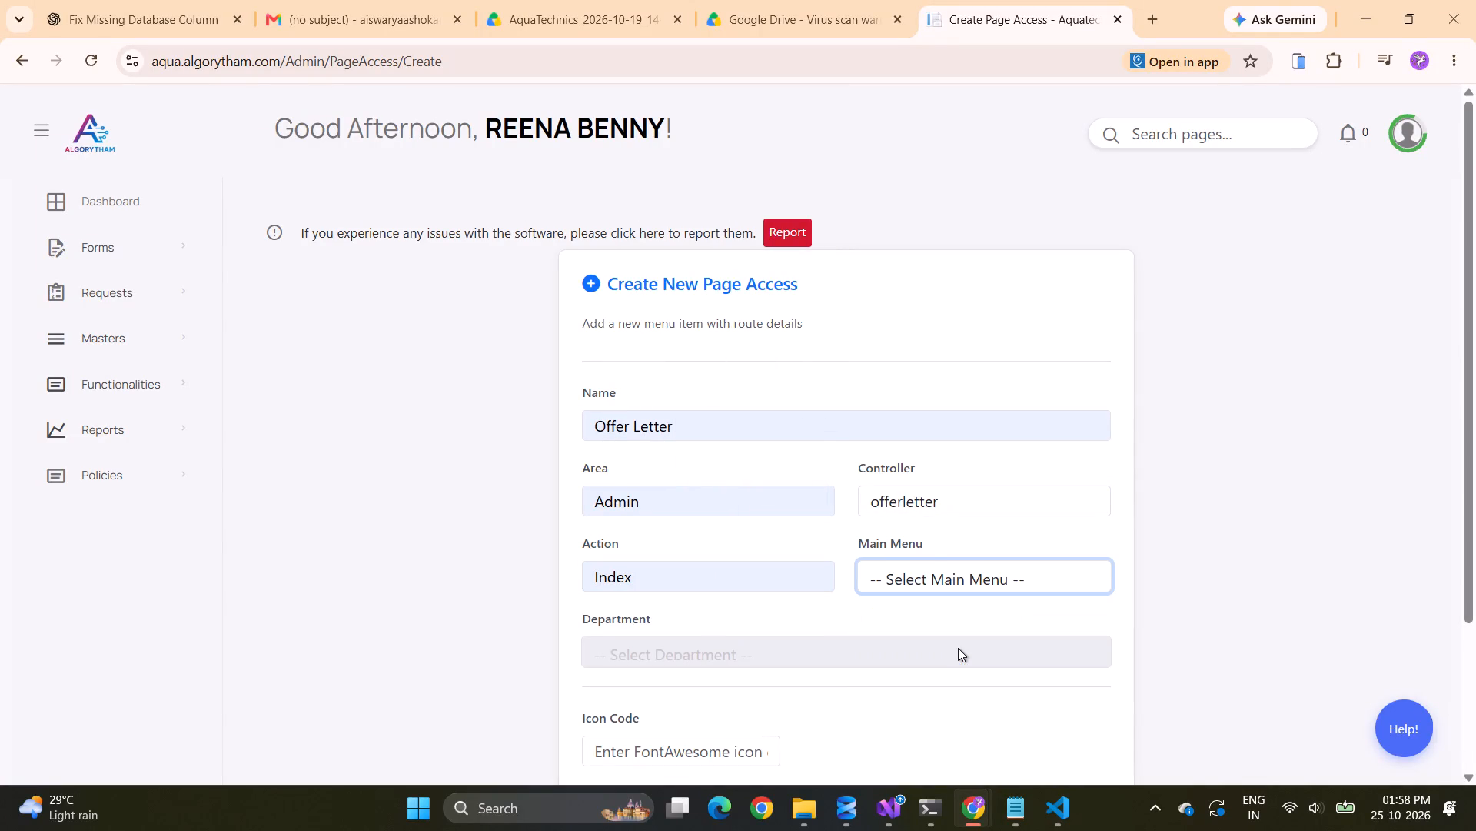
pyautogui.click(956, 559)
pyautogui.click(953, 570)
pyautogui.click(949, 672)
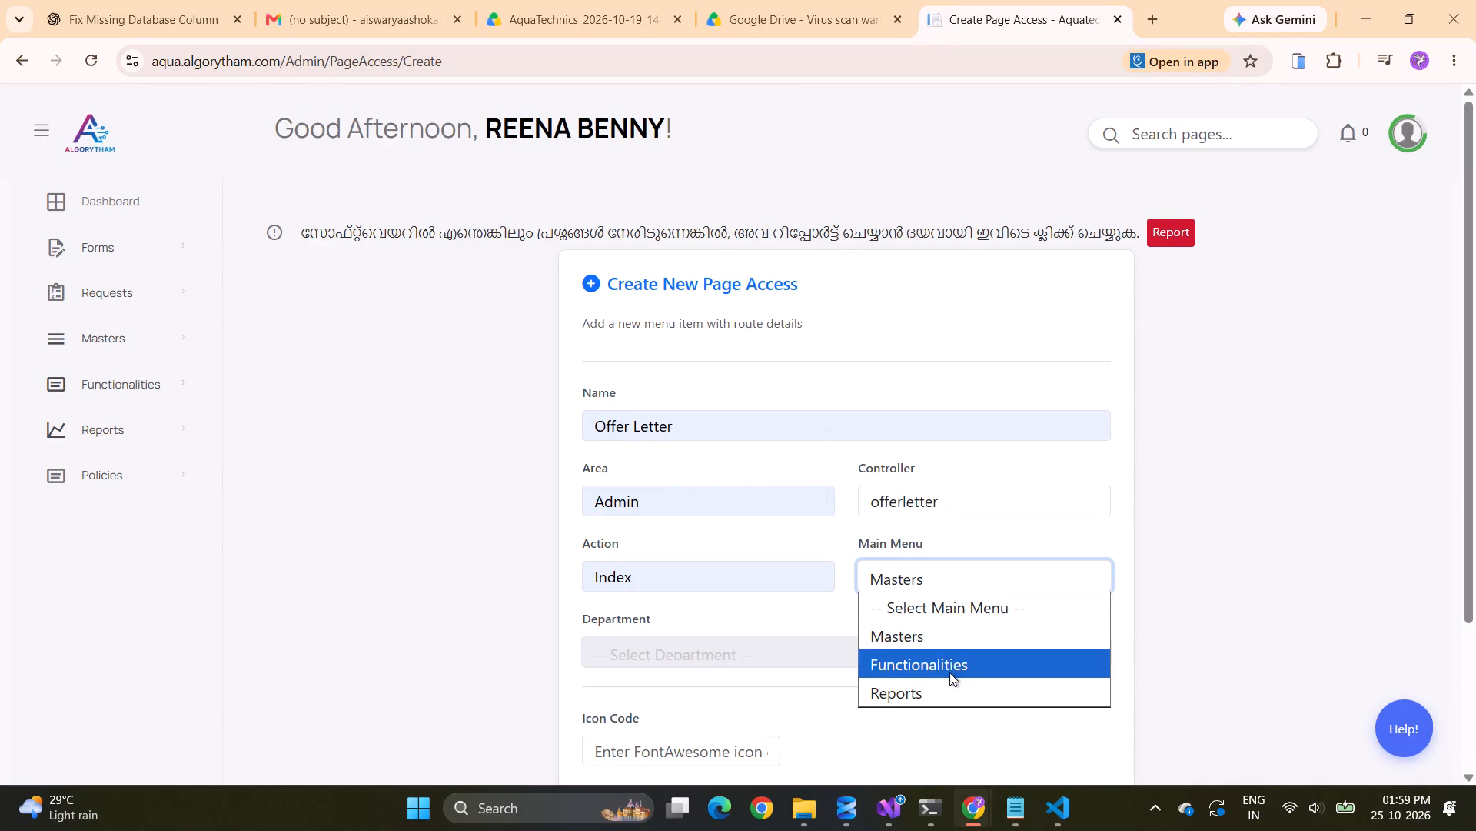
pyautogui.click(807, 645)
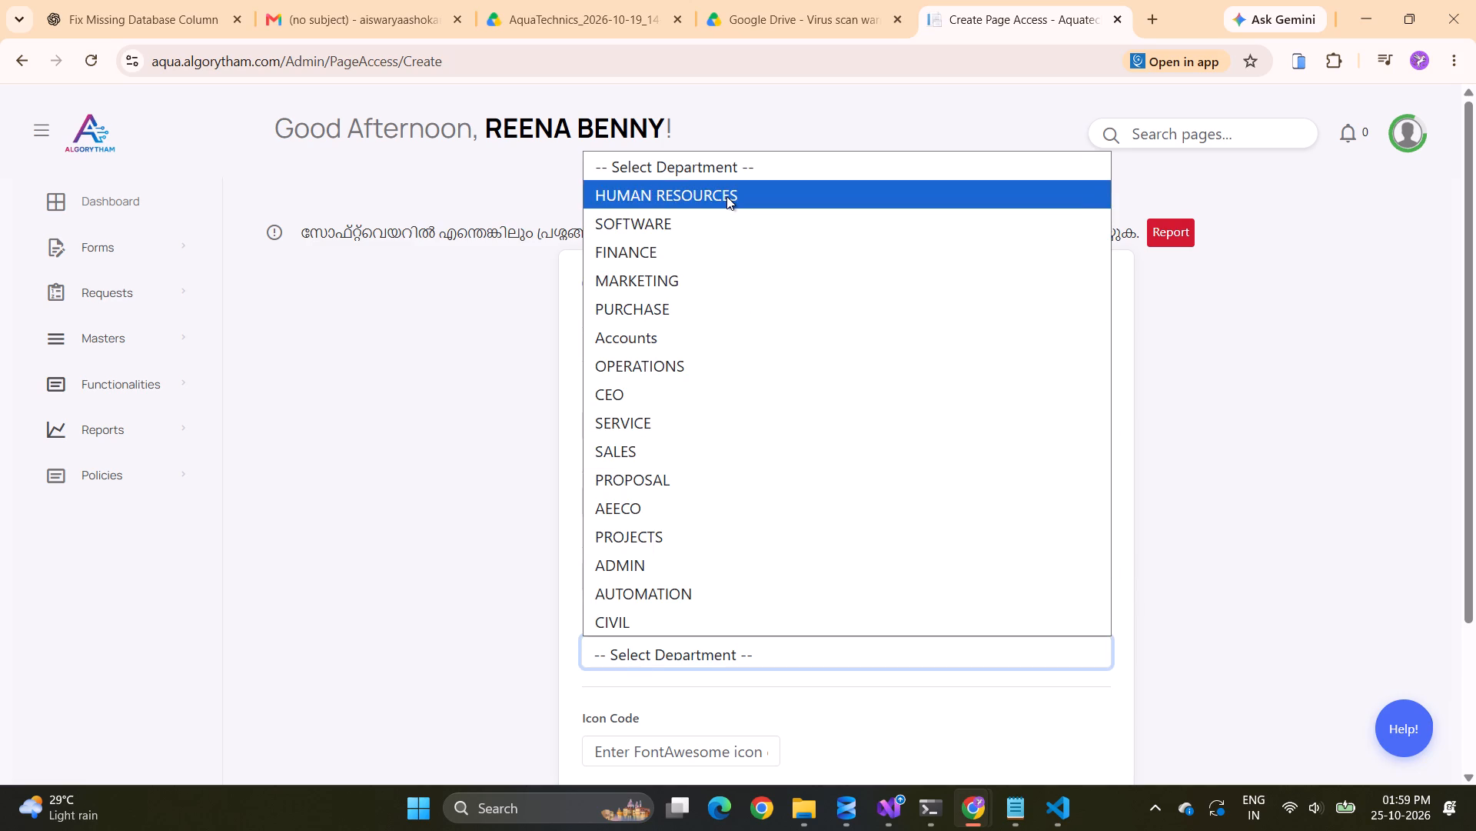
pyautogui.click(726, 196)
pyautogui.scroll(-2, 703, 603)
pyautogui.click(1050, 652)
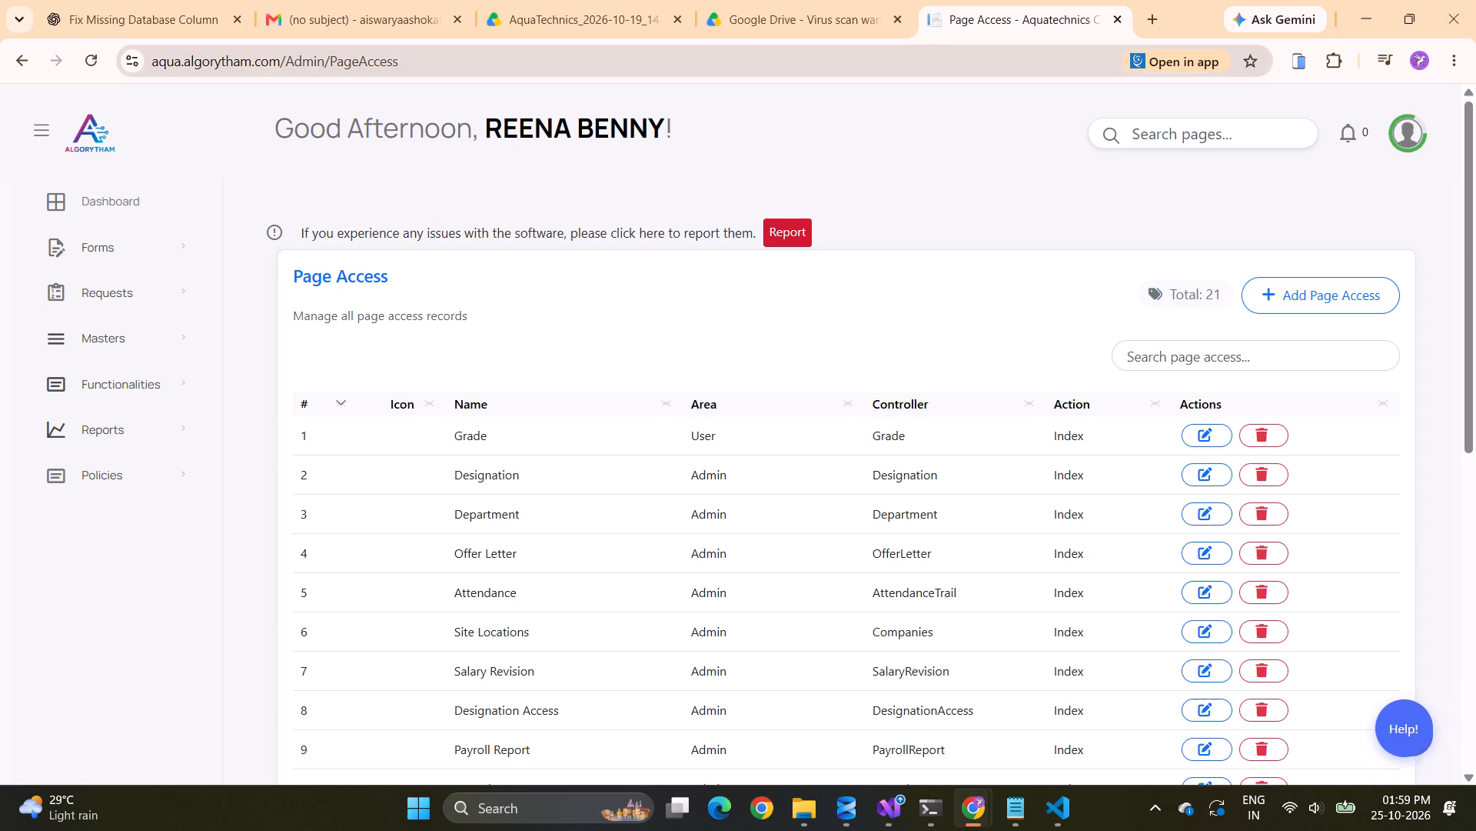
# On the Designation Page Access page, grant the HUMAN RESOURCES department access to Employee Registration and Offer Letter, and save the access.
pyautogui.moveTo(417, 59); pyautogui.dragTo(330, 62)
pyautogui.write('des')
pyautogui.press('Return')
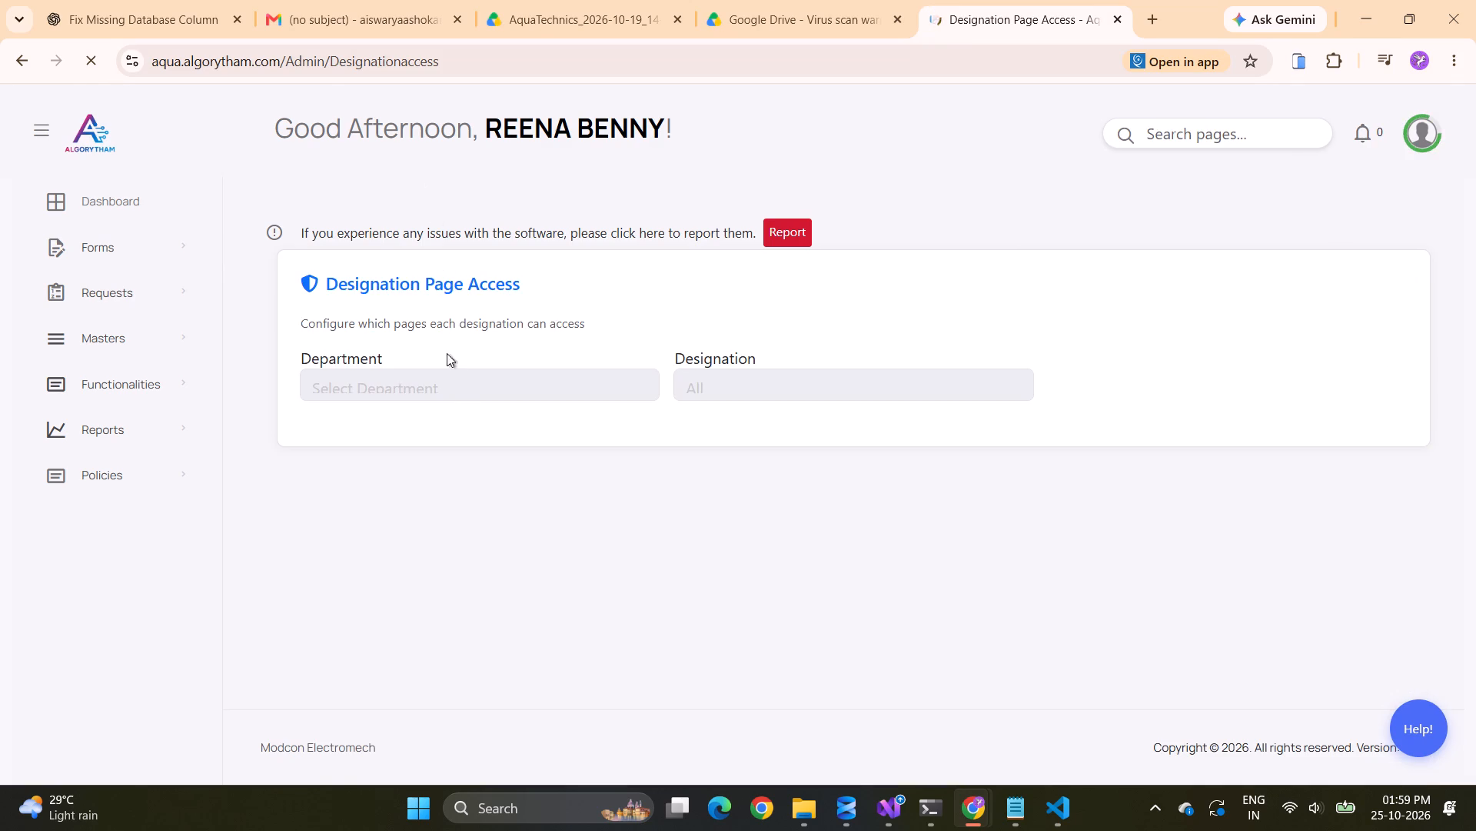
pyautogui.click(446, 389)
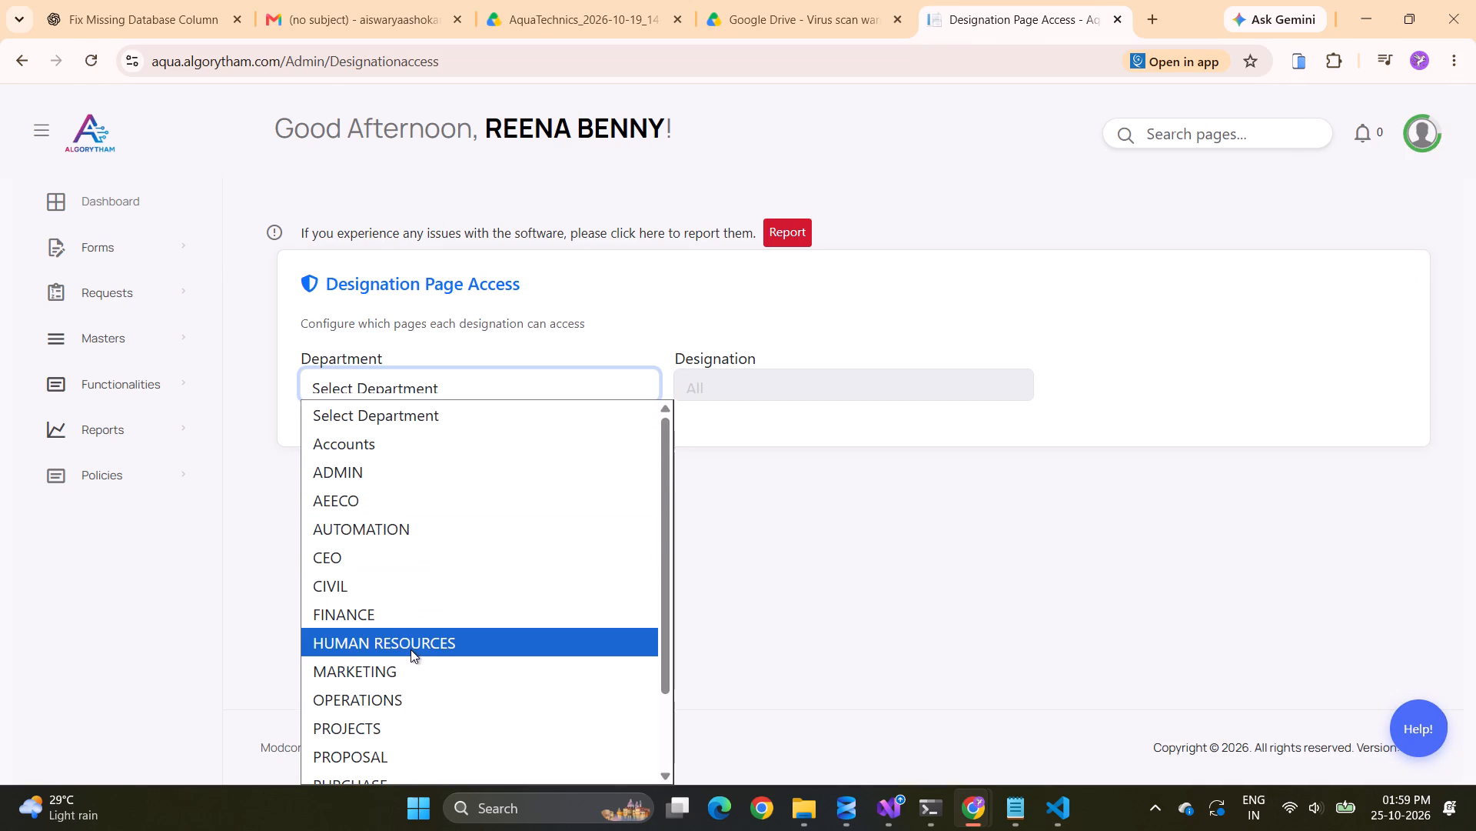
pyautogui.click(411, 649)
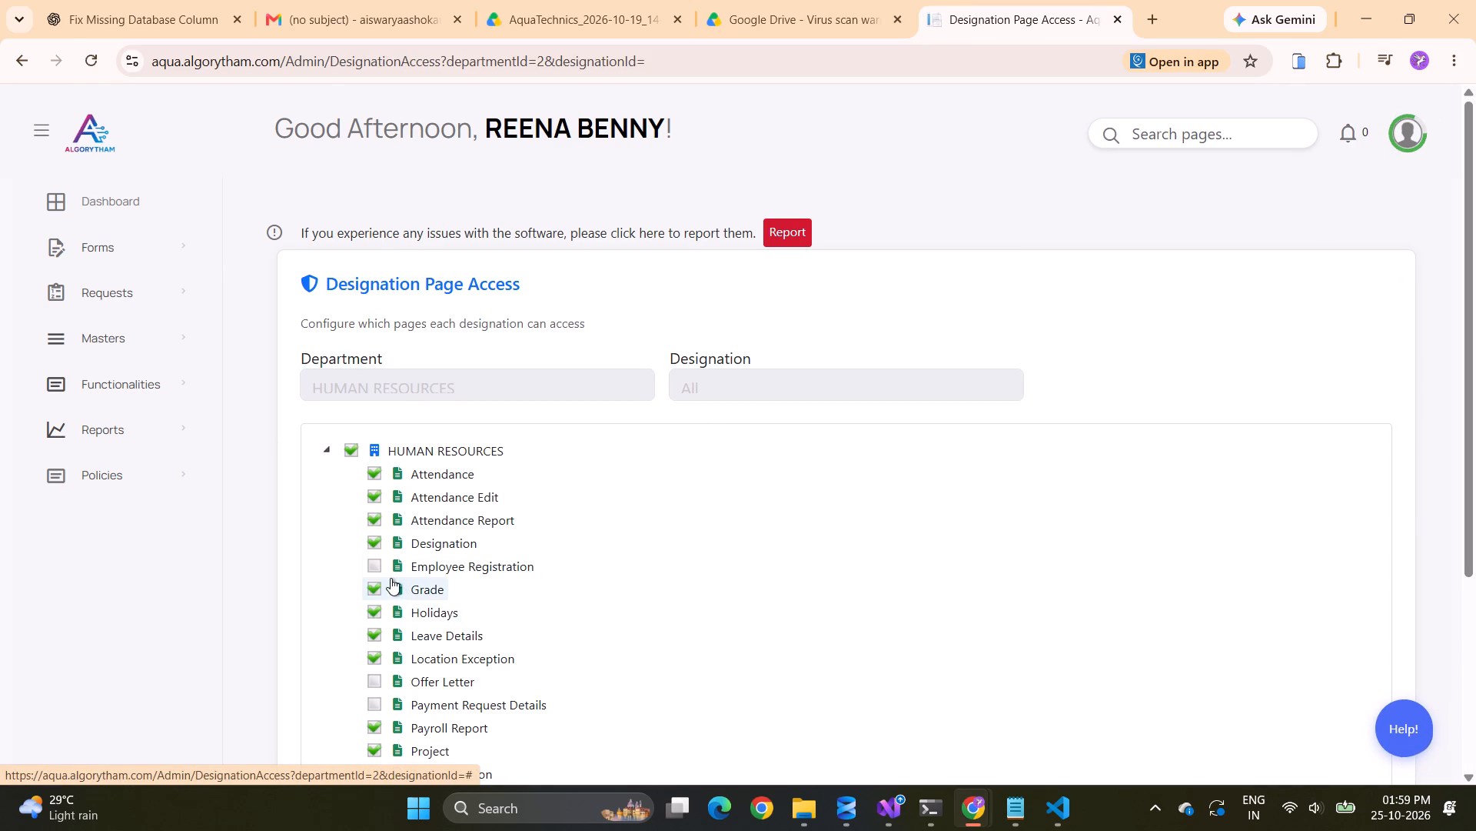
pyautogui.click(377, 569)
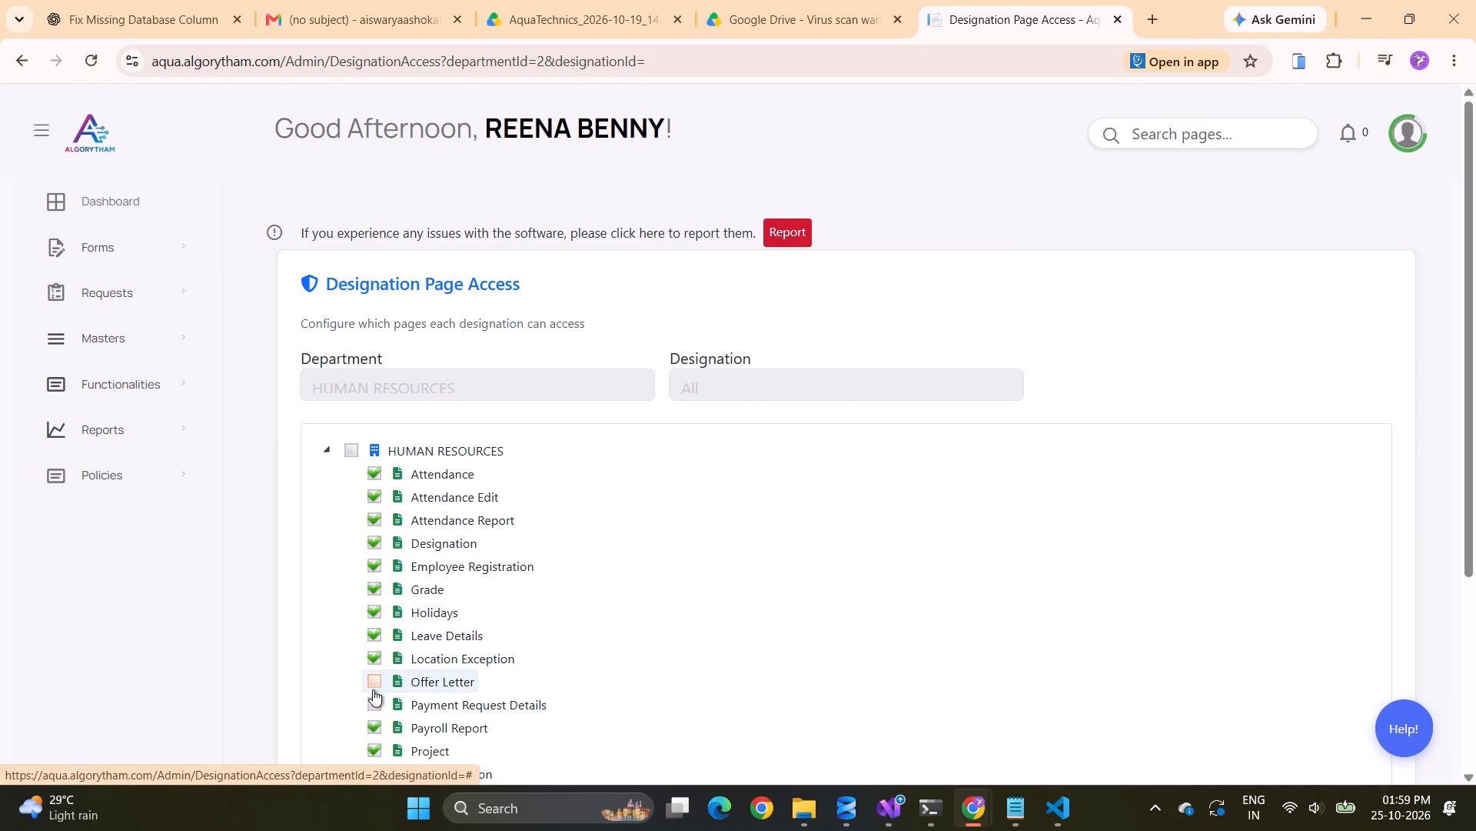
pyautogui.click(373, 689)
pyautogui.scroll(-3, 373, 689)
pyautogui.click(399, 629)
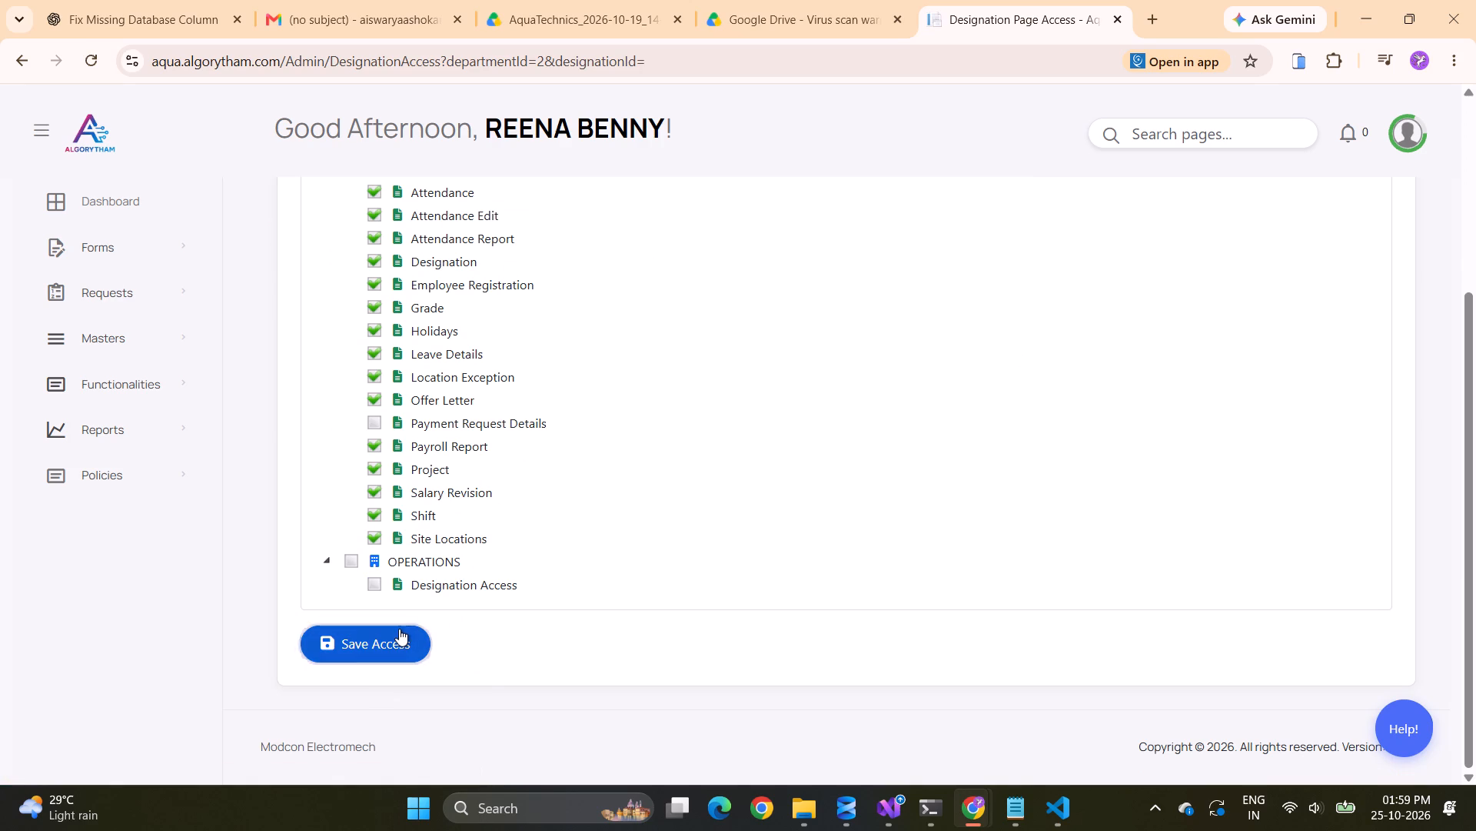
pyautogui.scroll(-1, 493, 589)
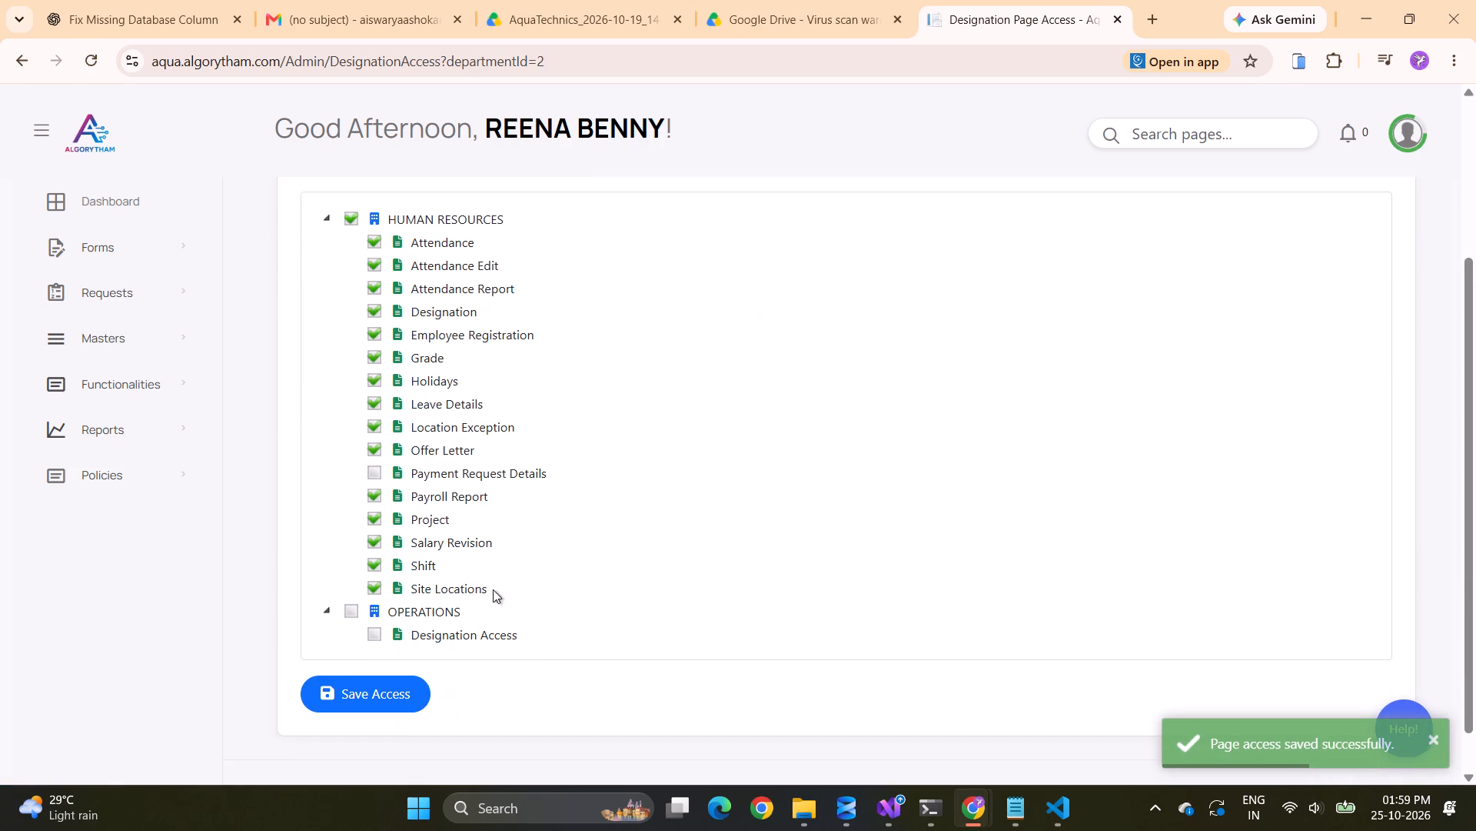
# Check that the Functionalities pages open, from Attendance and Salary Revision through Employee Registration and Offer Letter.
pyautogui.scroll(-1, 493, 589)
pyautogui.click(152, 399)
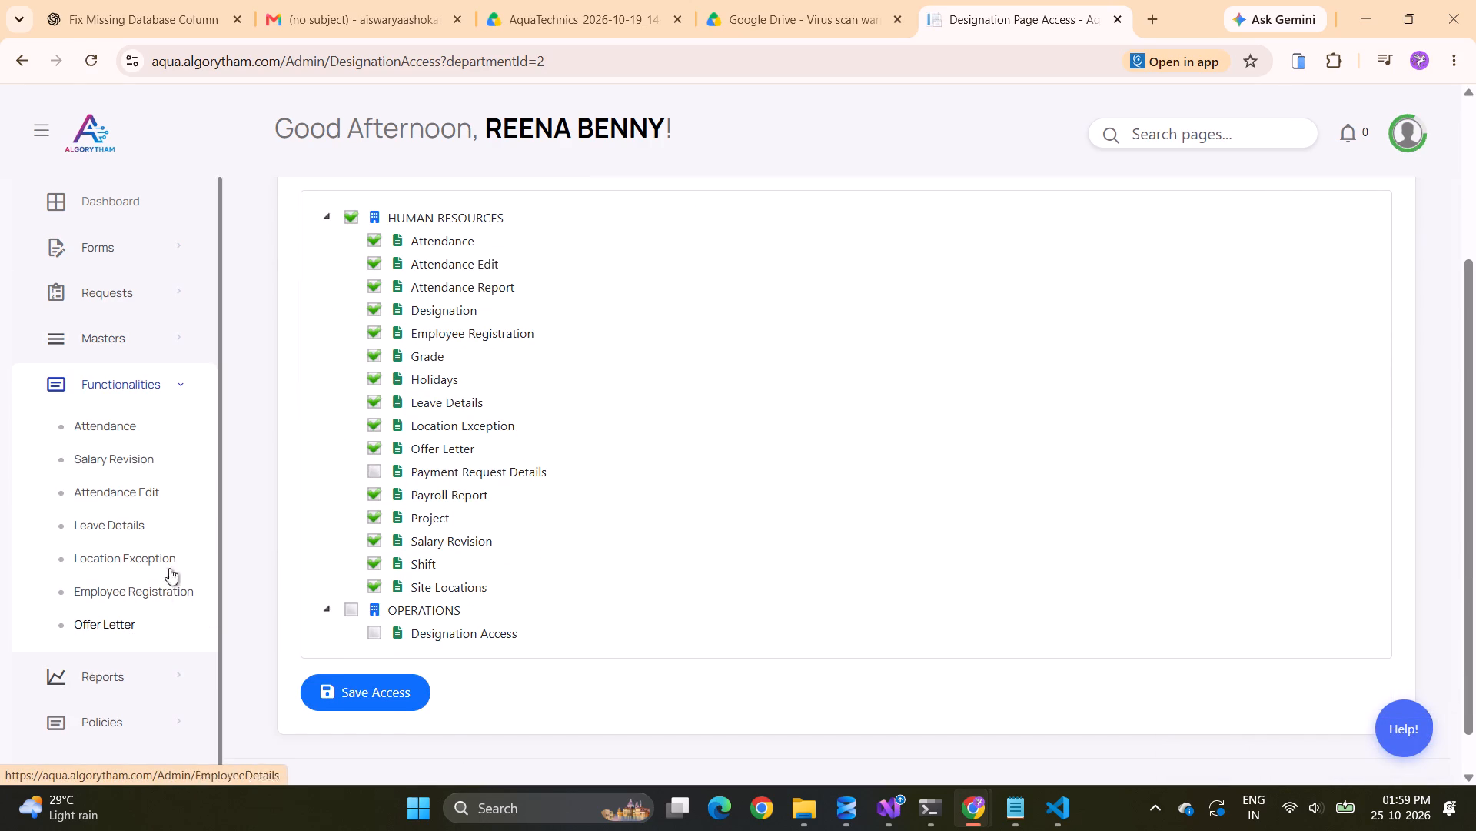
pyautogui.click(142, 621)
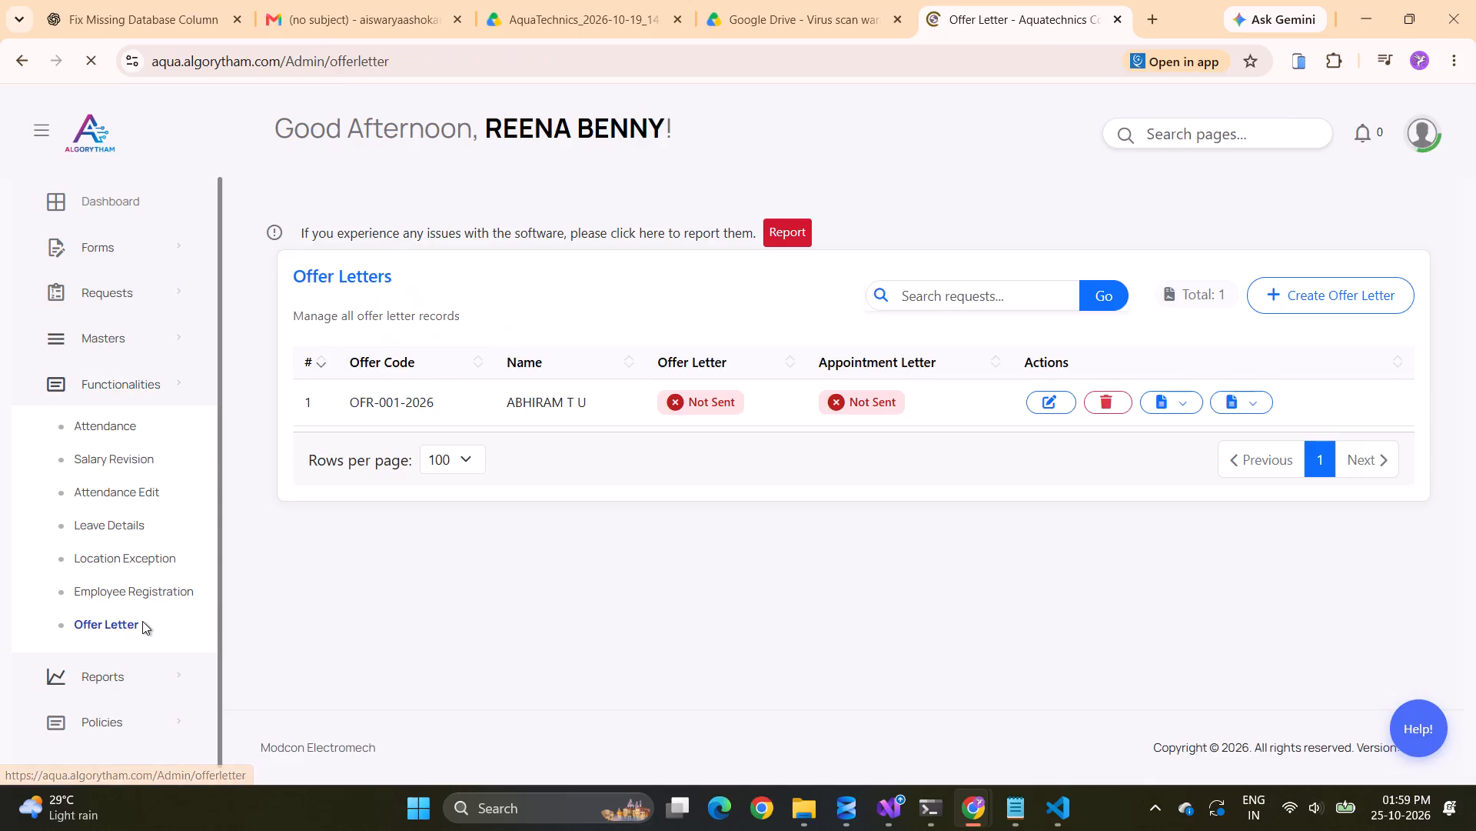
pyautogui.click(137, 596)
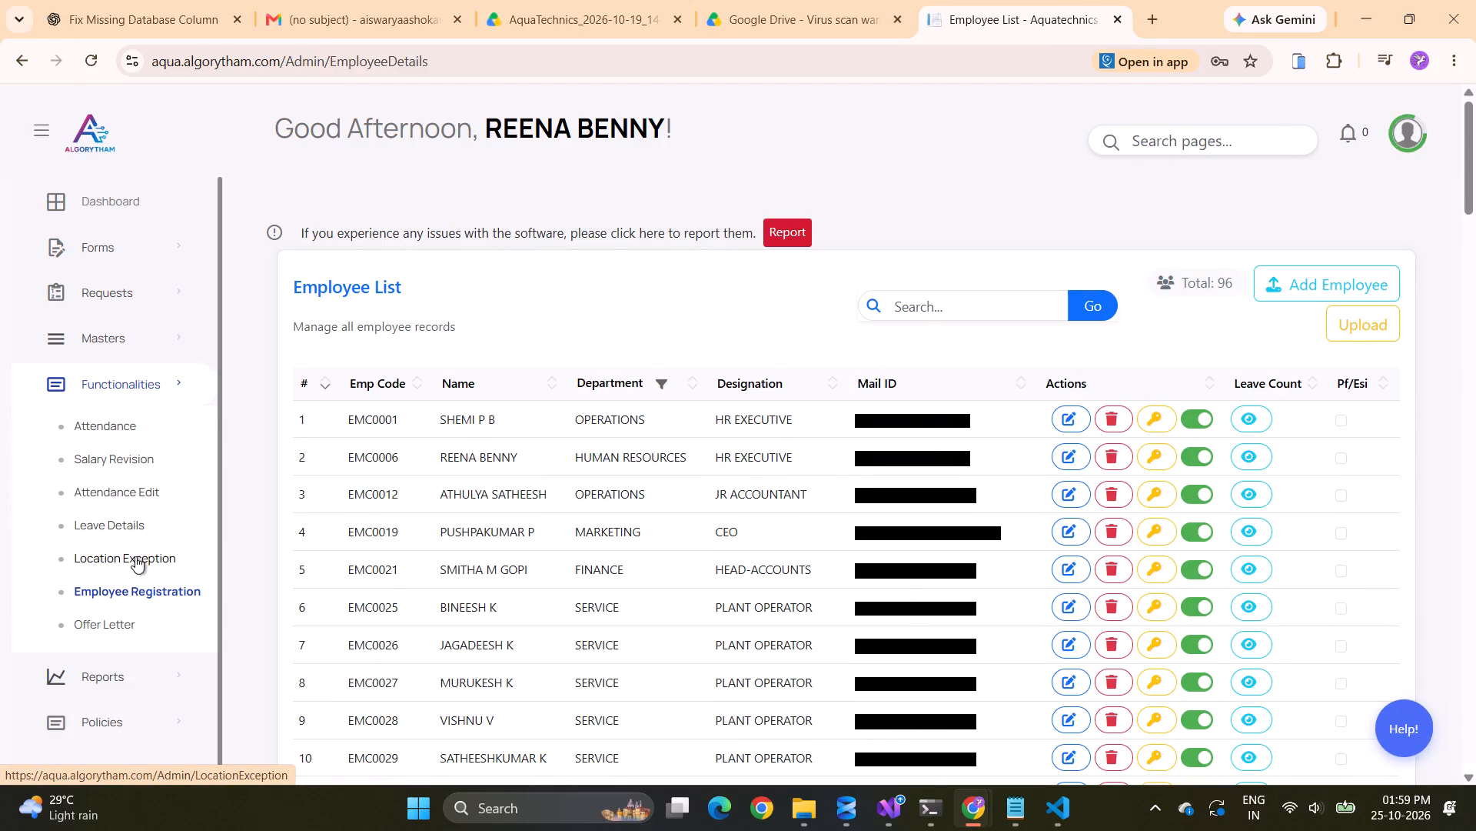
pyautogui.click(121, 422)
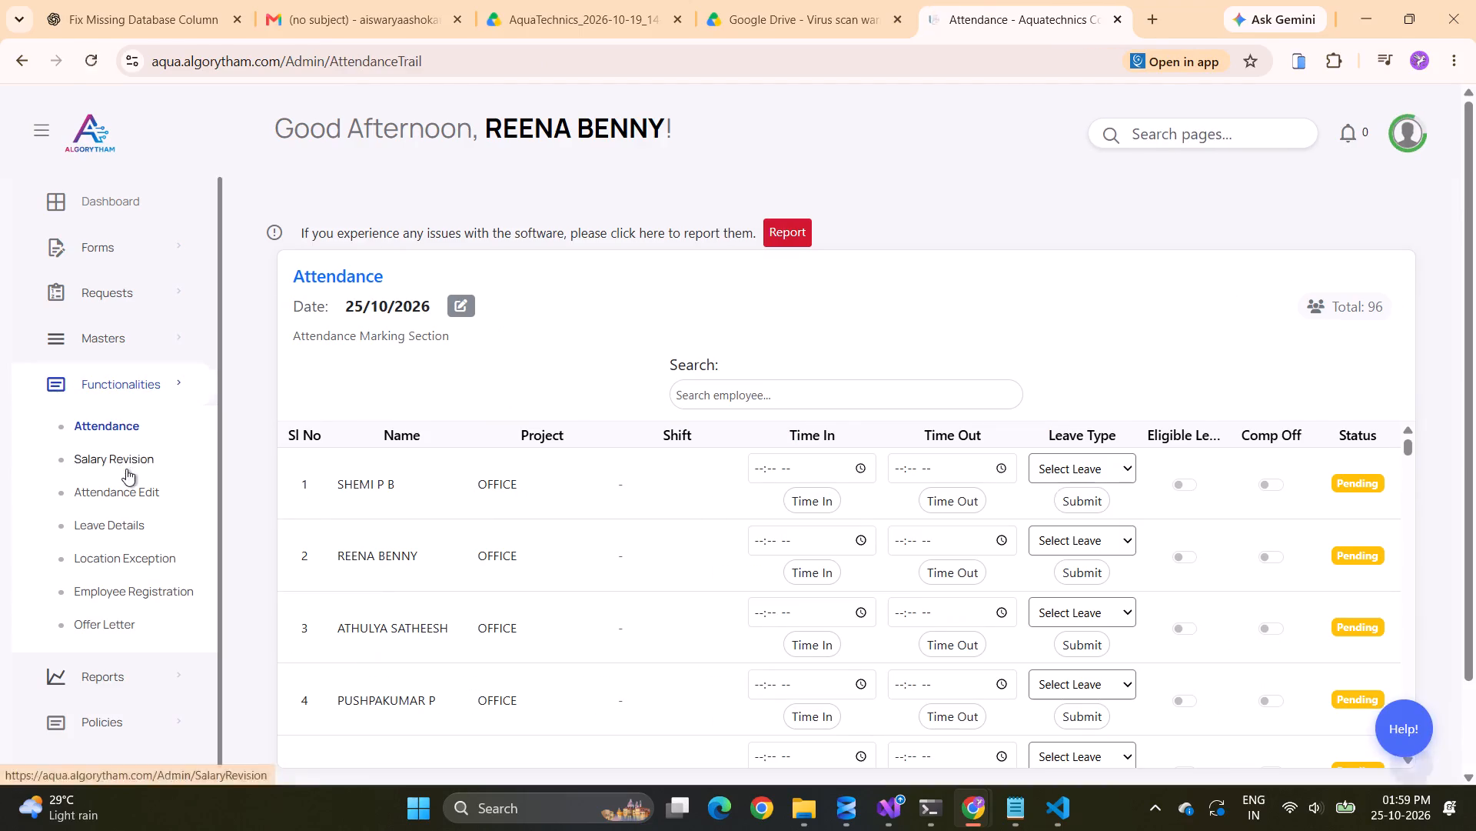
pyautogui.click(126, 469)
pyautogui.click(131, 500)
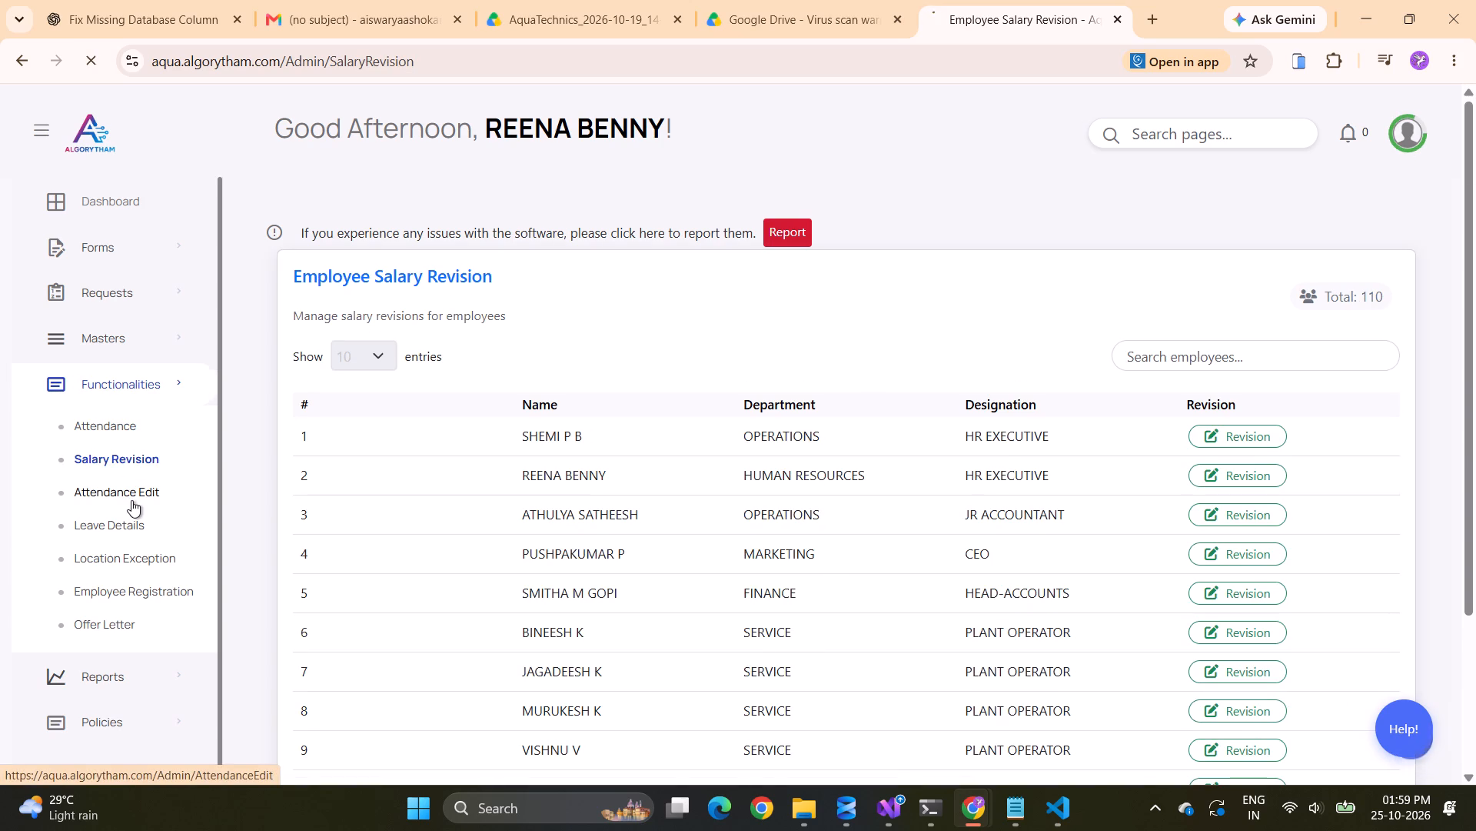
pyautogui.click(133, 526)
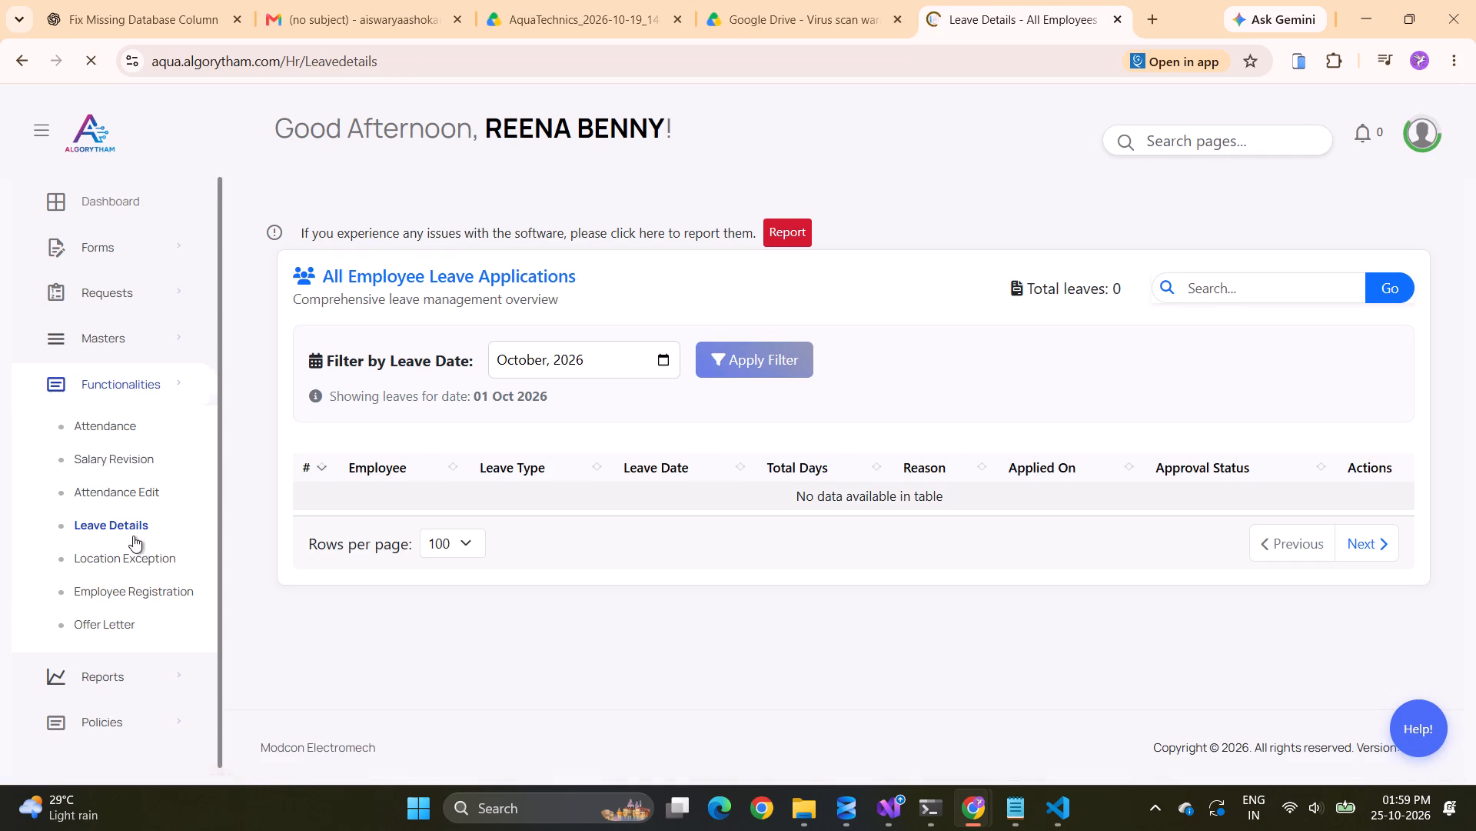
pyautogui.click(133, 554)
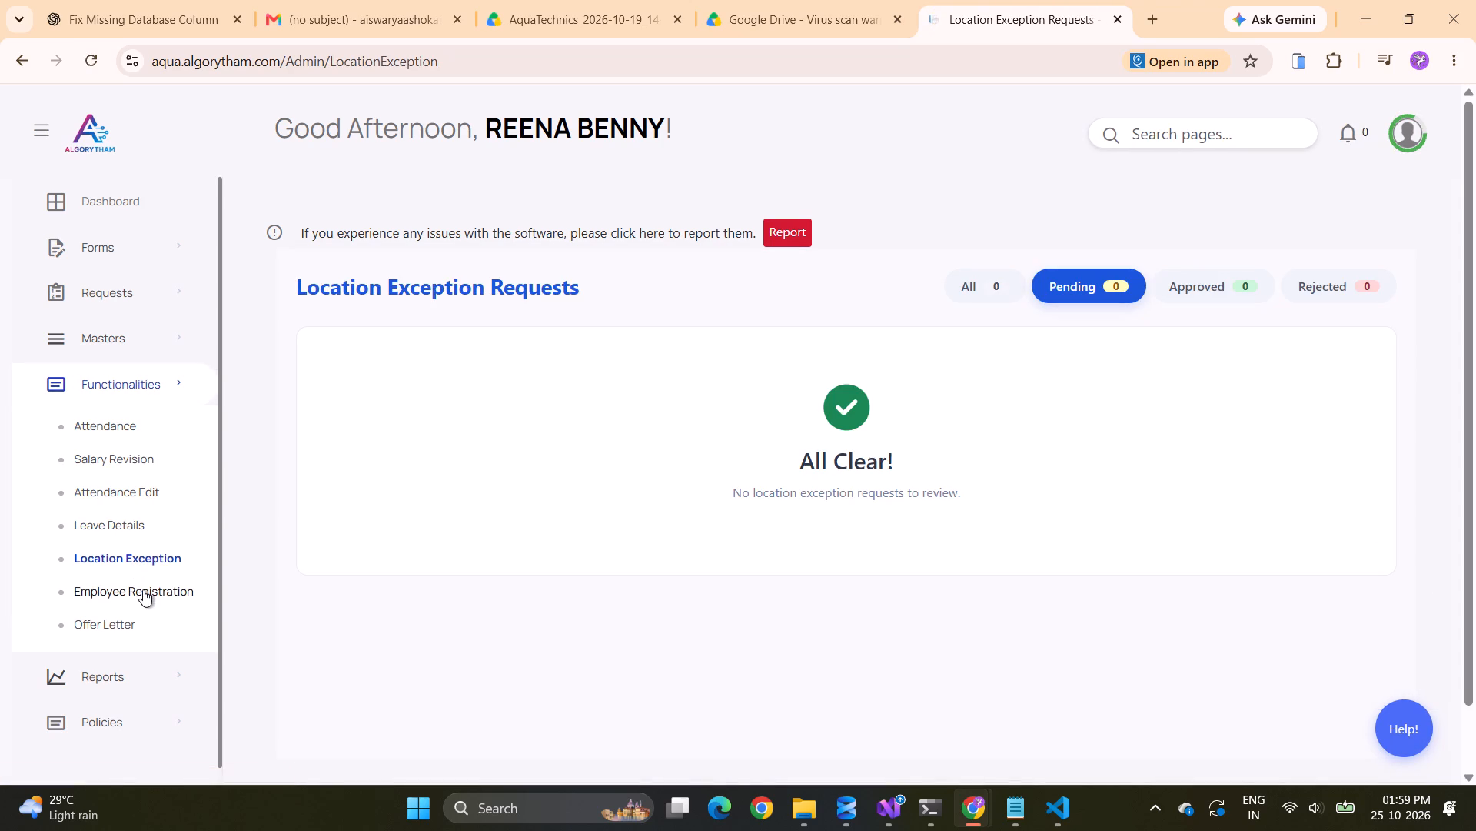
pyautogui.click(143, 589)
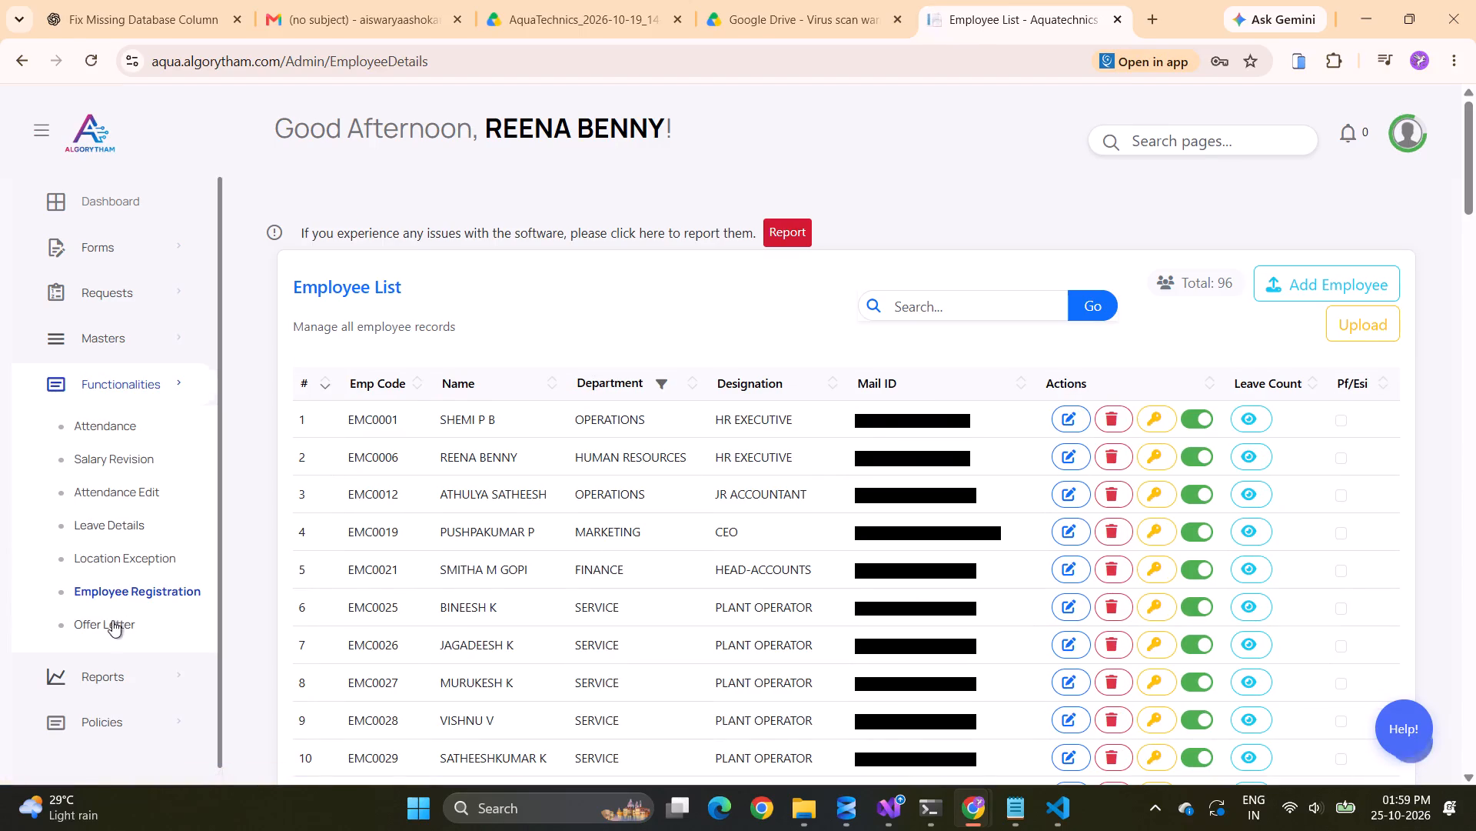
pyautogui.click(111, 621)
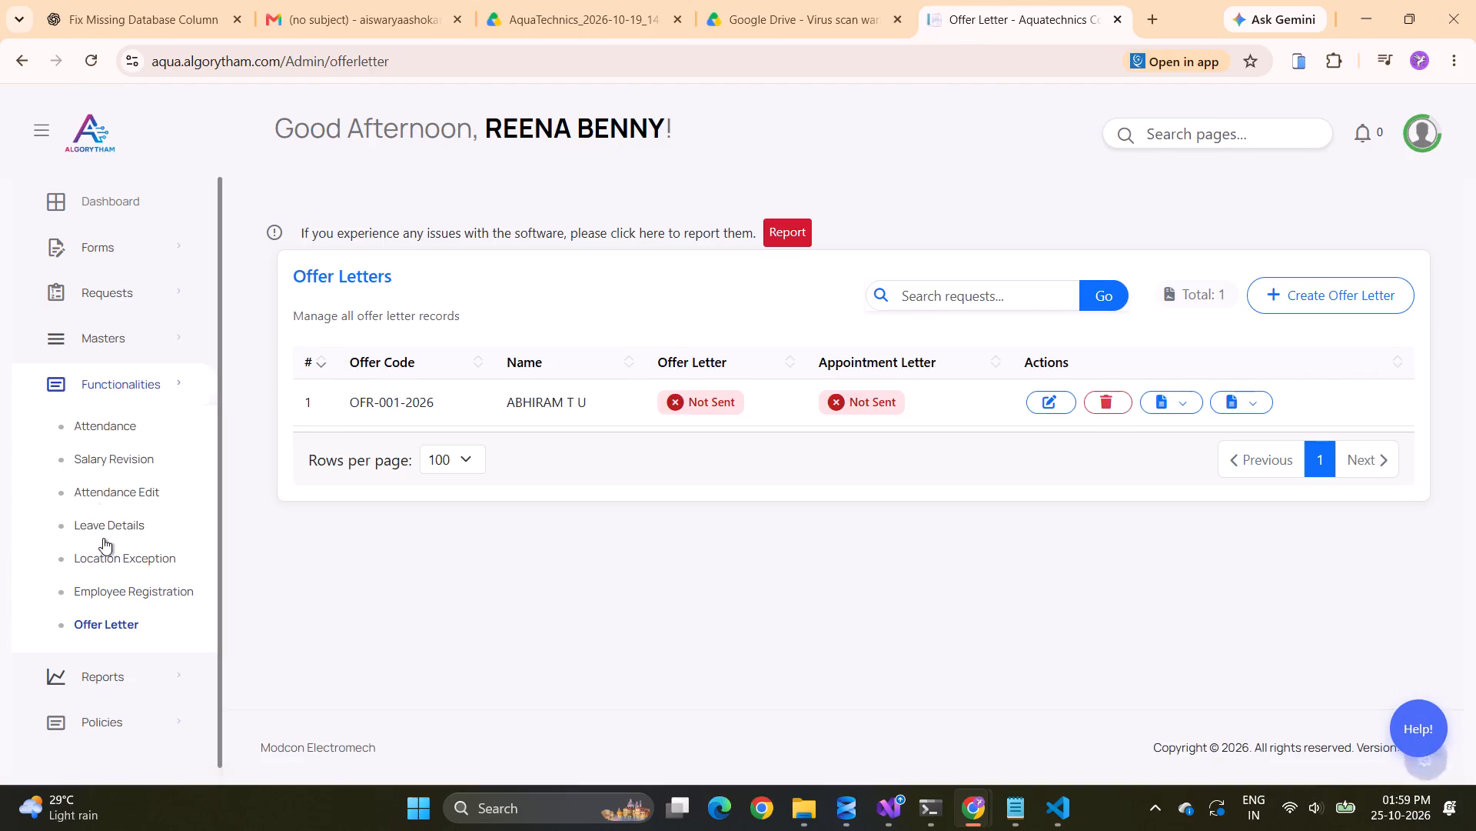
# Review the entries listed under Masters and open the admin Department page by its address.
pyautogui.click(81, 385)
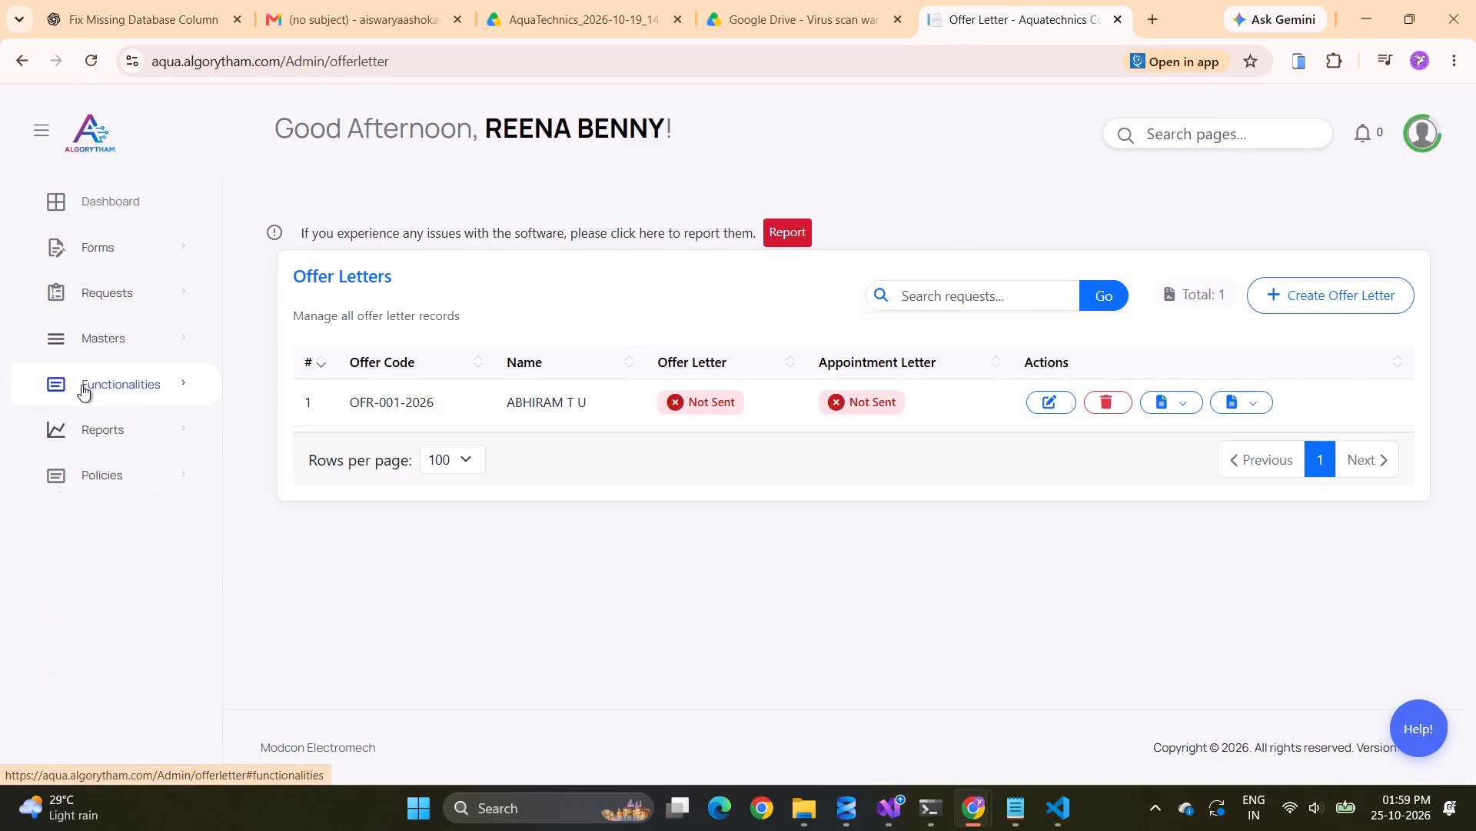
pyautogui.click(106, 358)
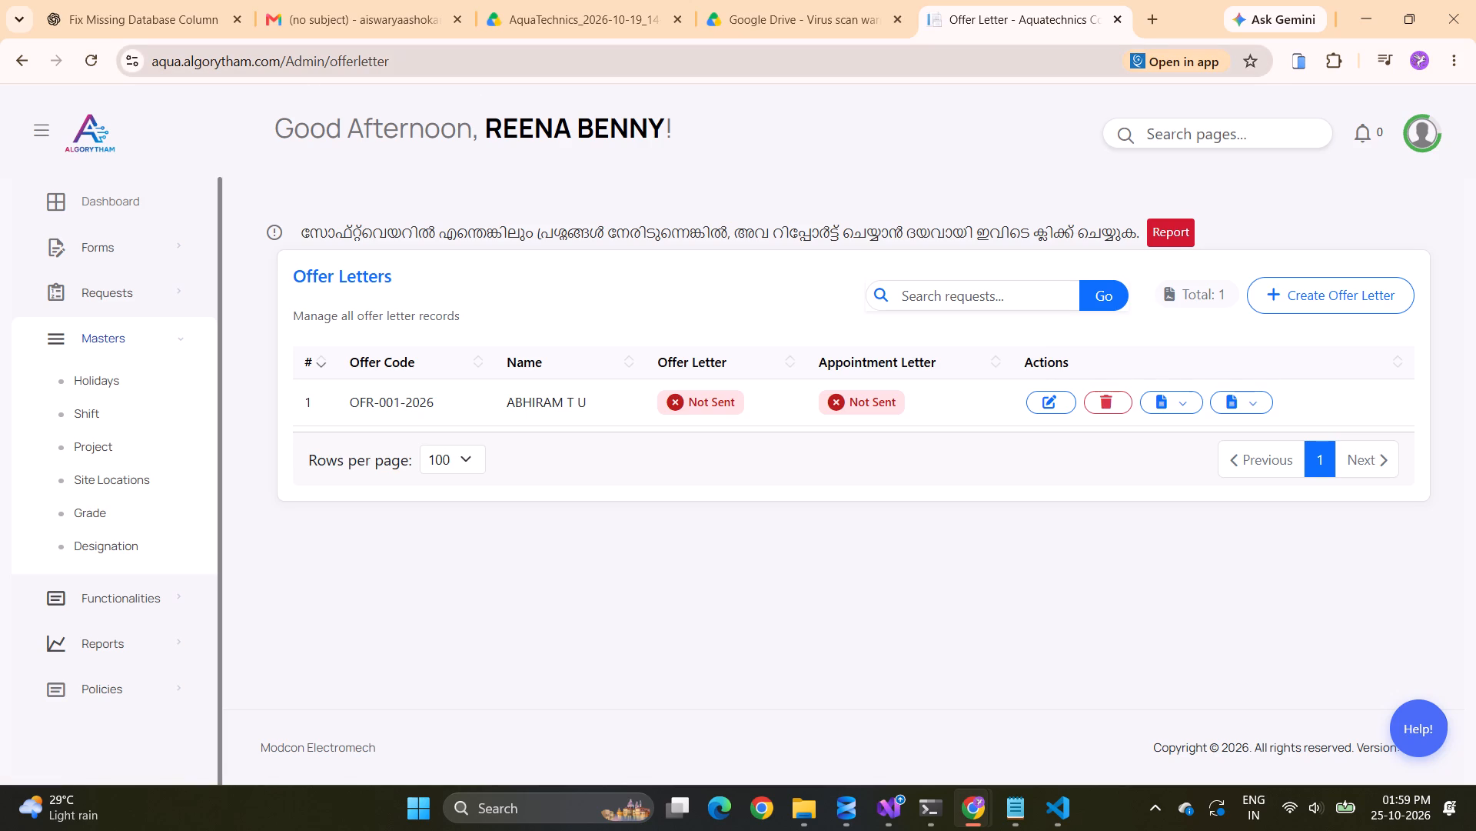
pyautogui.moveTo(424, 57); pyautogui.dragTo(331, 82)
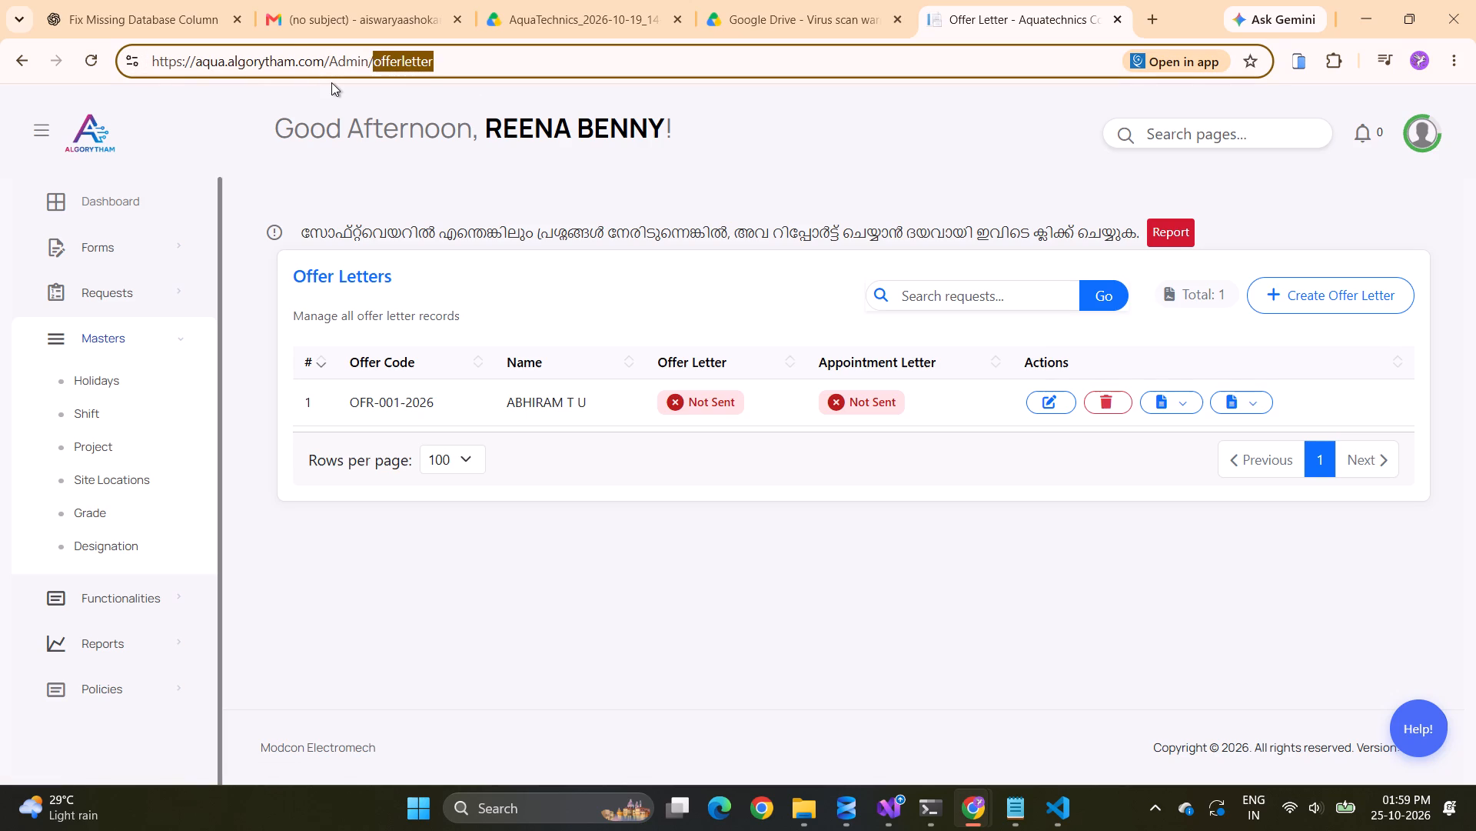
pyautogui.write('de')
pyautogui.press('p')
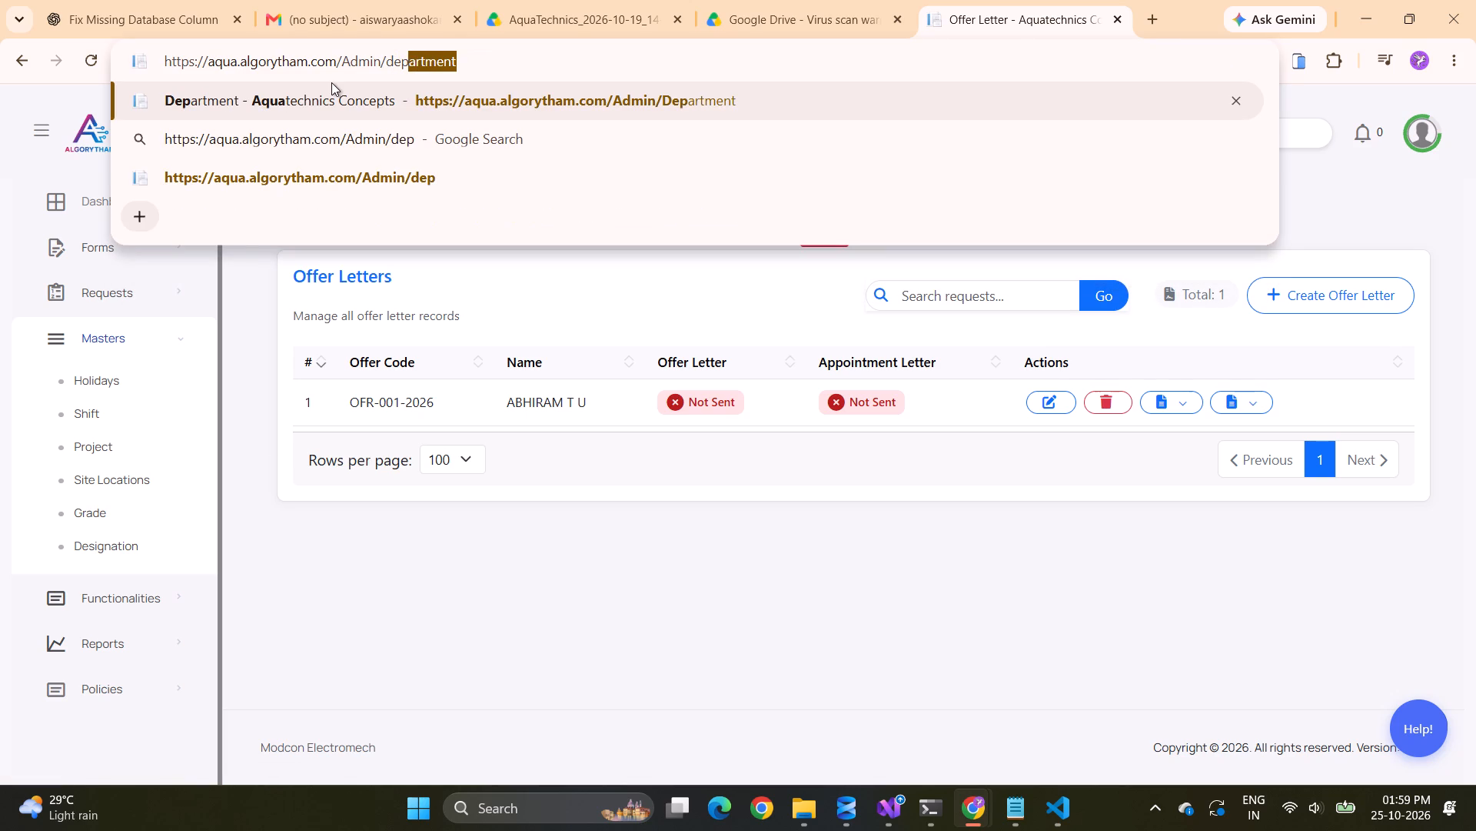
pyautogui.press('Return')
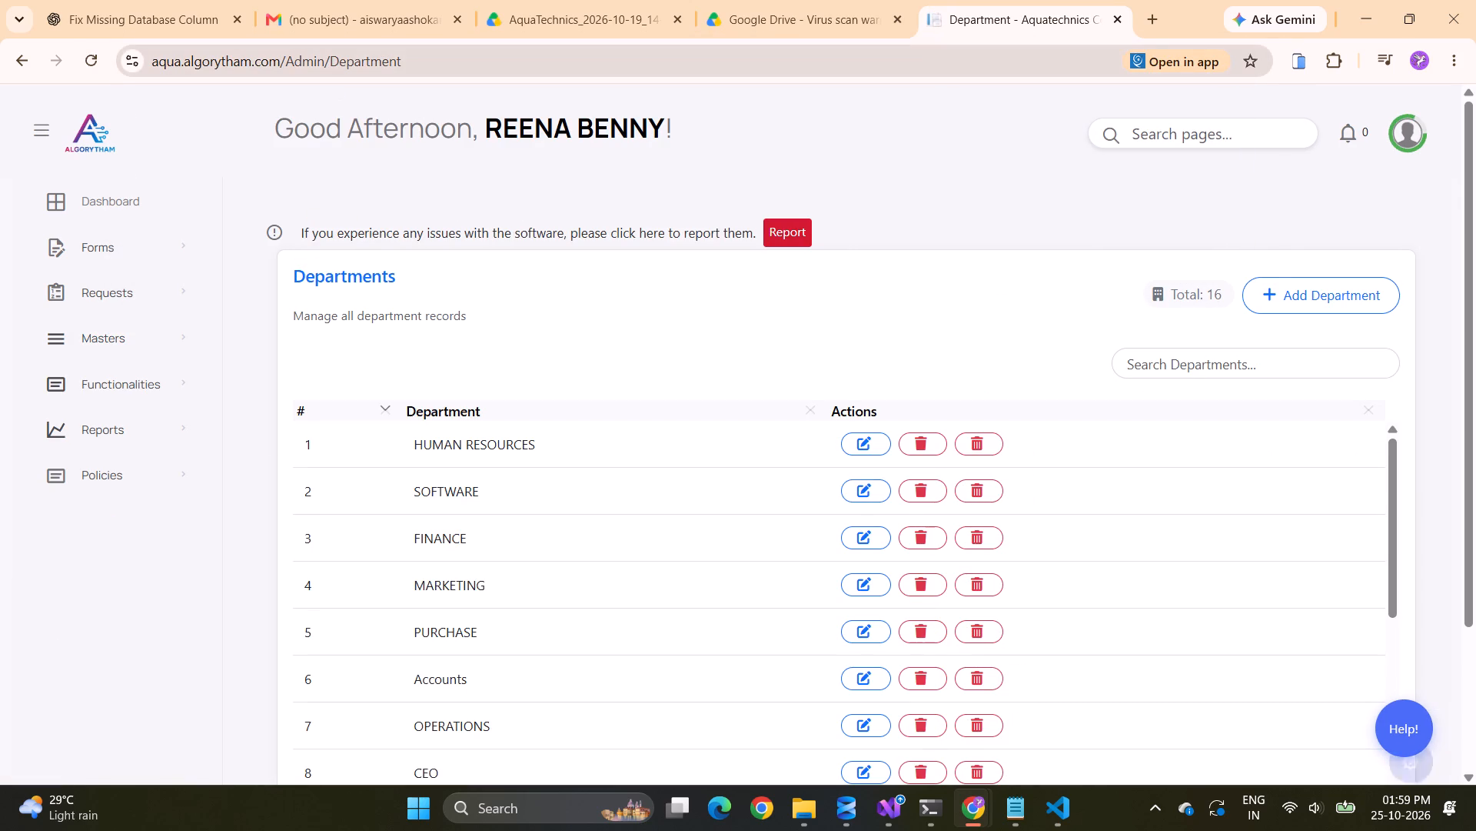
# Start another page access record named Department with area Admin, controller Department and action Index.
pyautogui.moveTo(411, 59); pyautogui.dragTo(328, 52)
pyautogui.write('page')
pyautogui.press('Return')
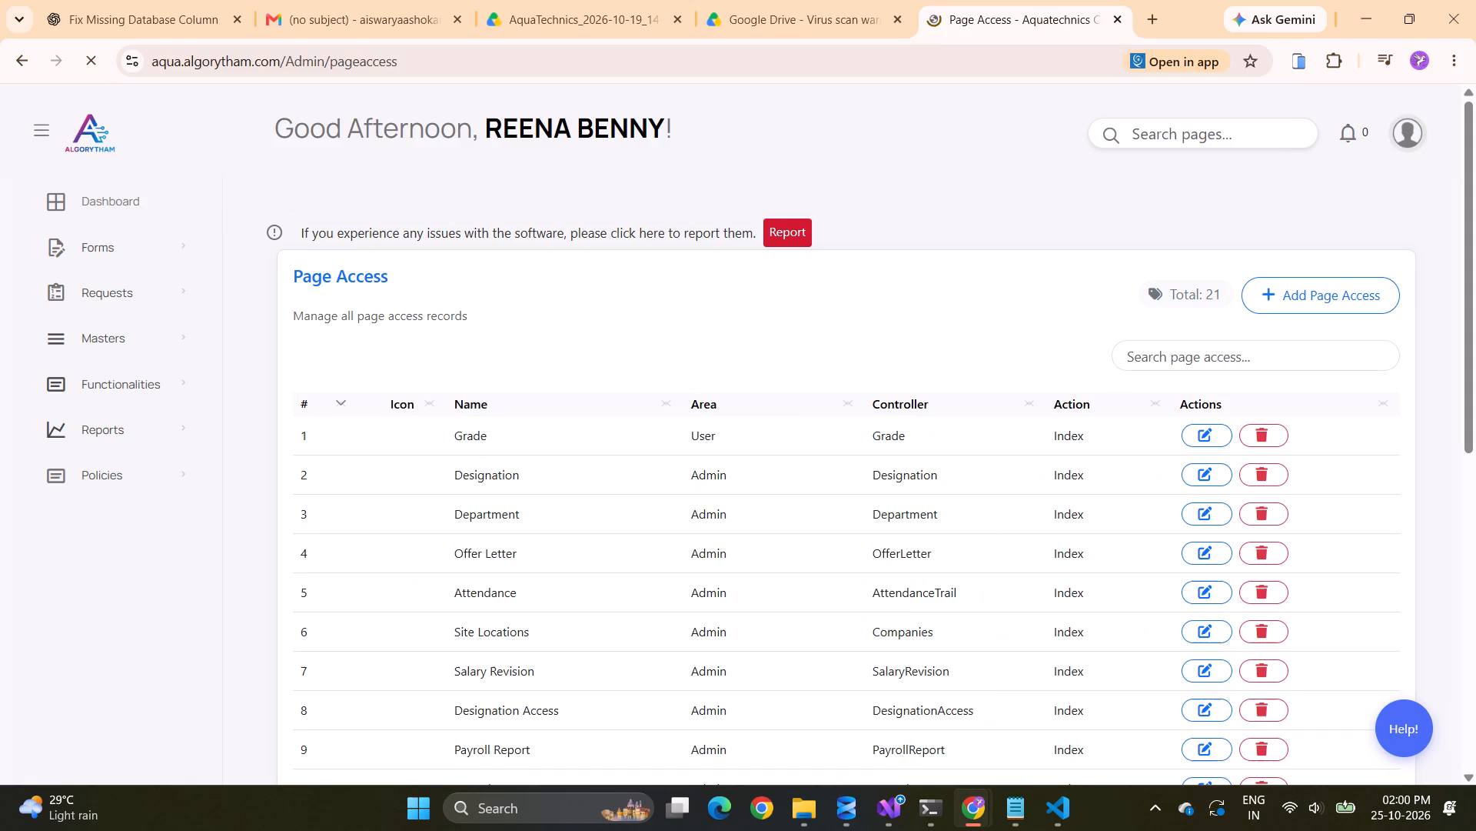
pyautogui.click(1338, 298)
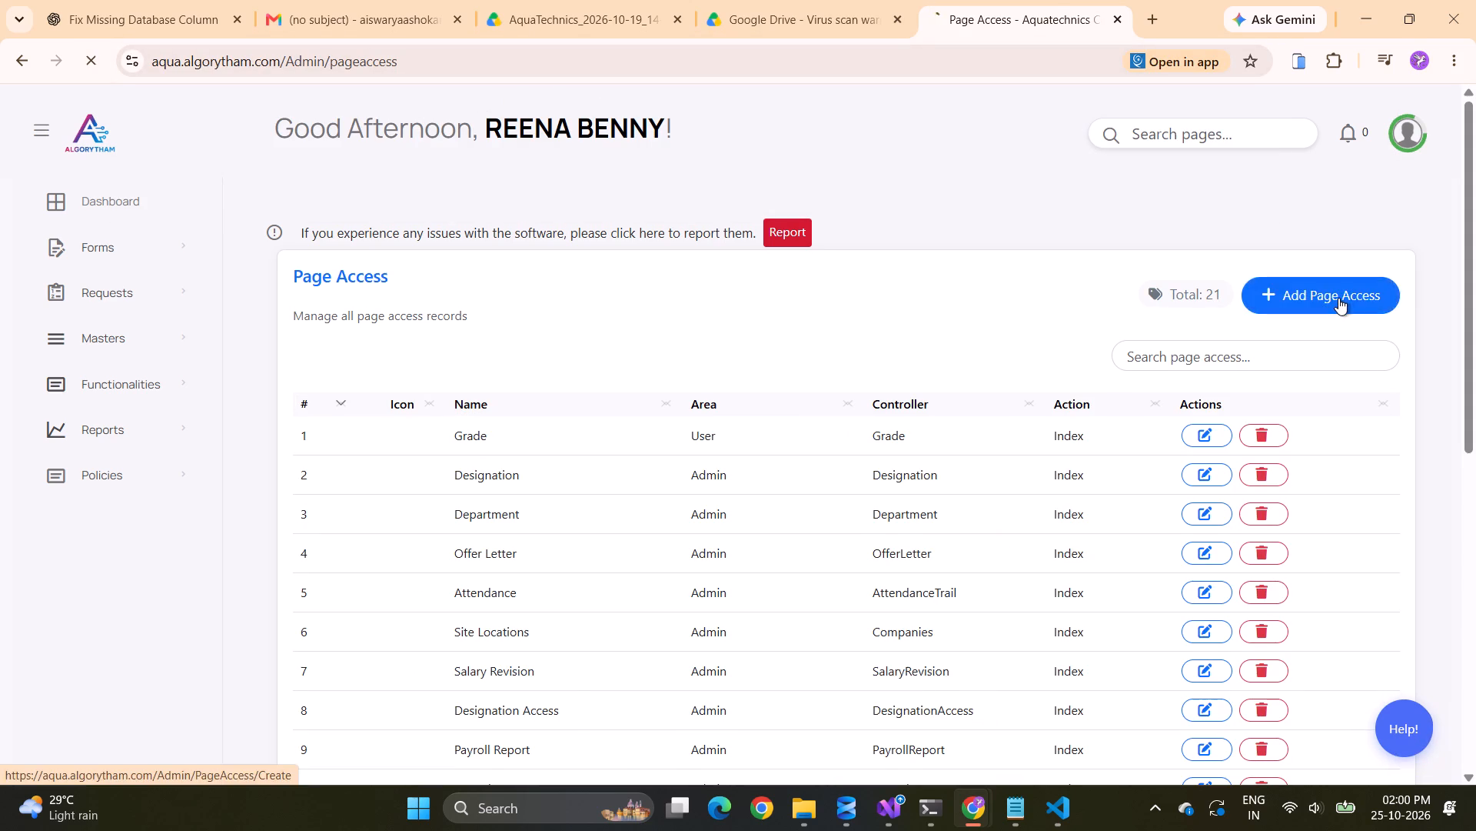
pyautogui.click(724, 420)
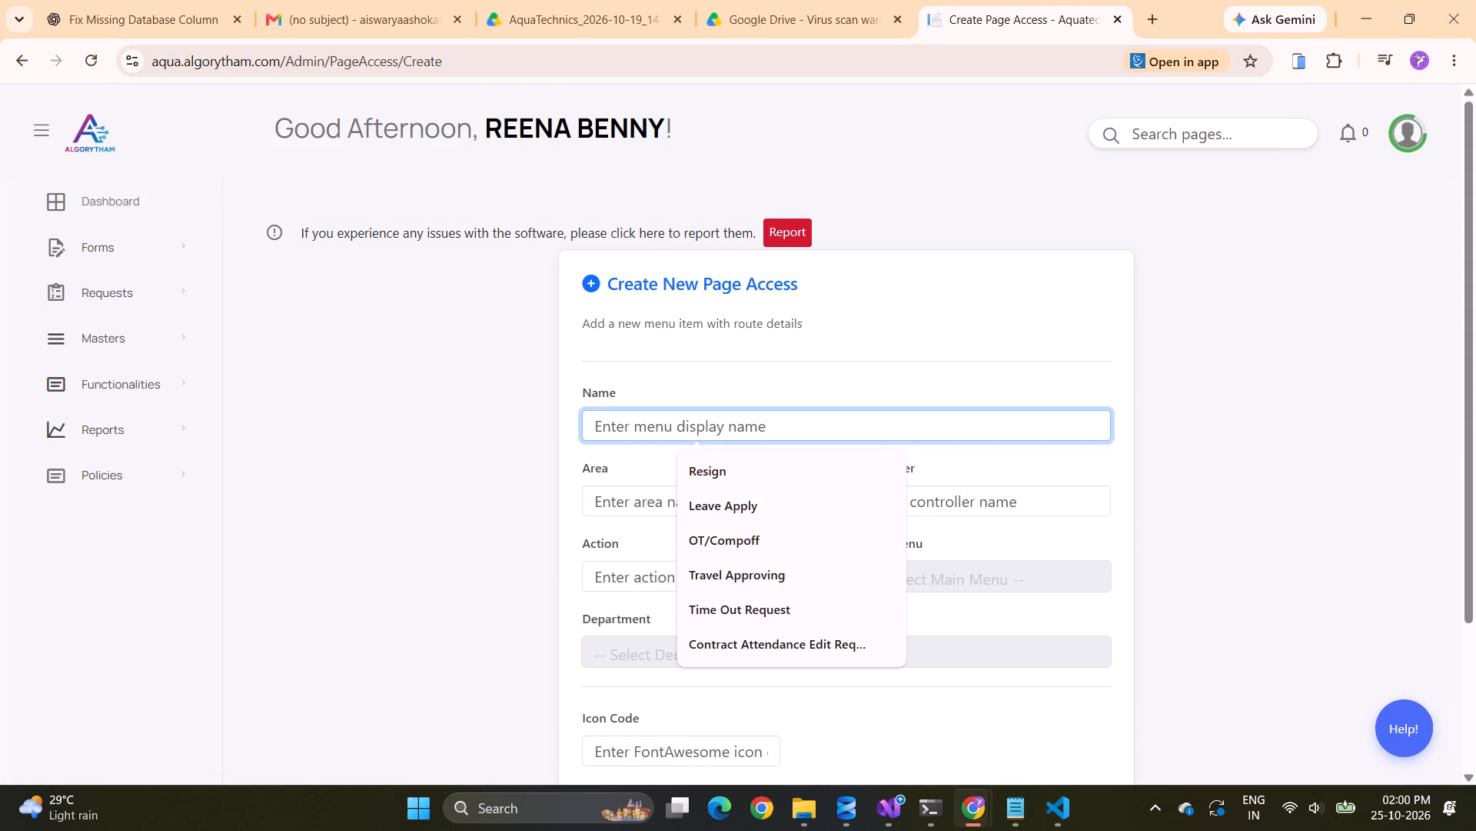
pyautogui.write('de')
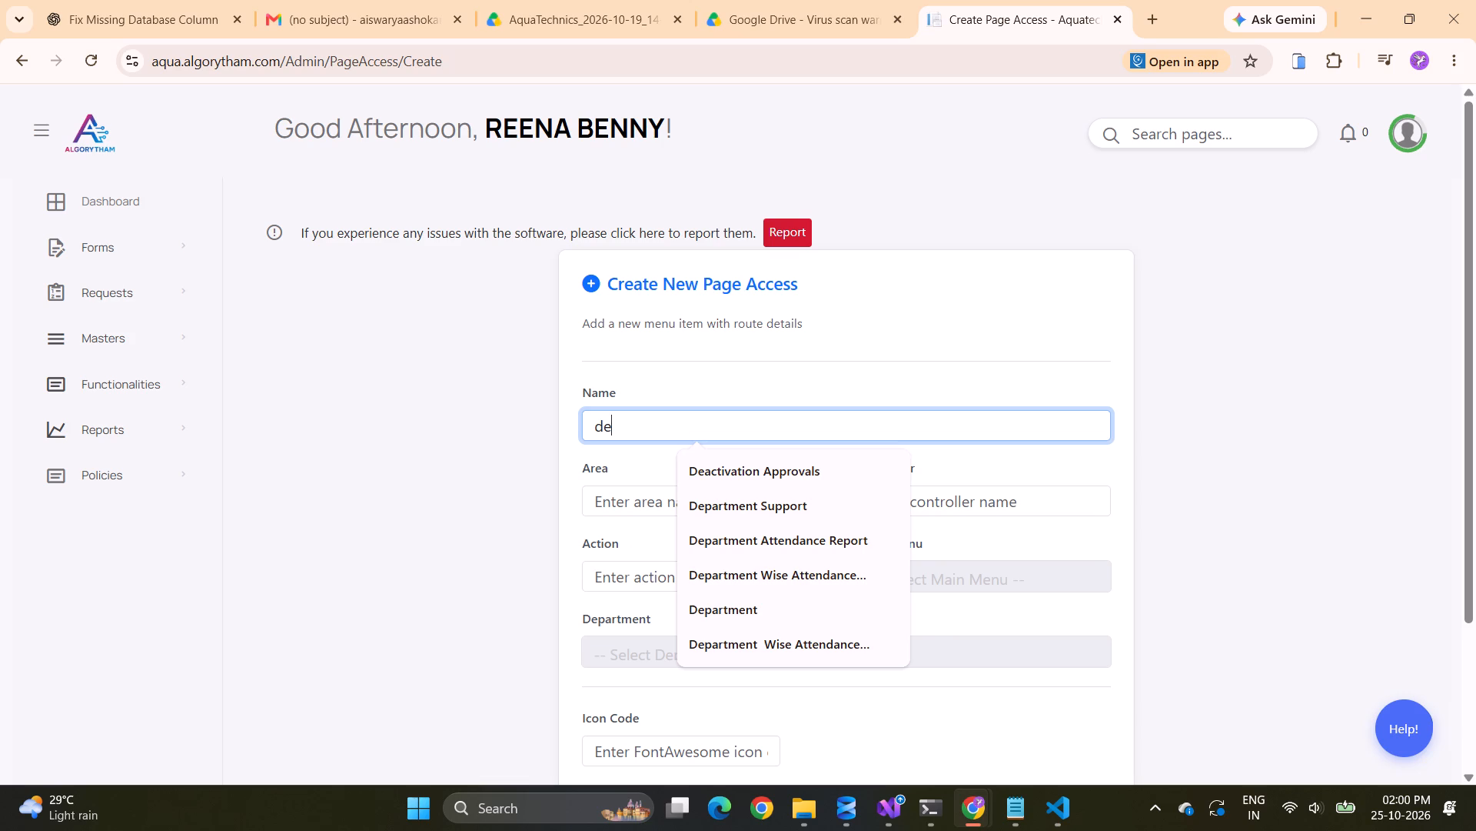
pyautogui.click(725, 604)
pyautogui.click(677, 499)
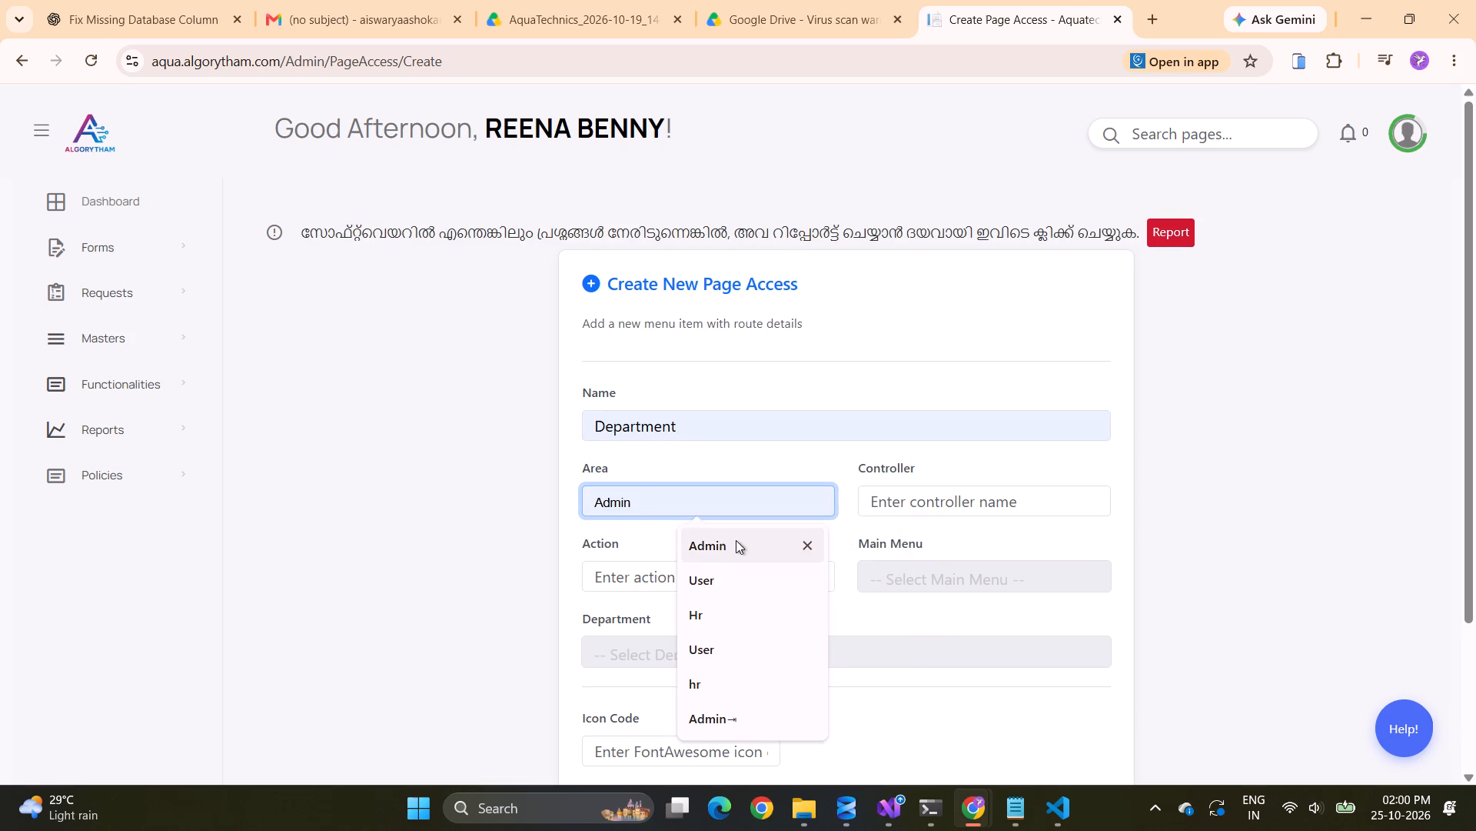
pyautogui.click(736, 541)
pyautogui.click(951, 495)
pyautogui.write('de')
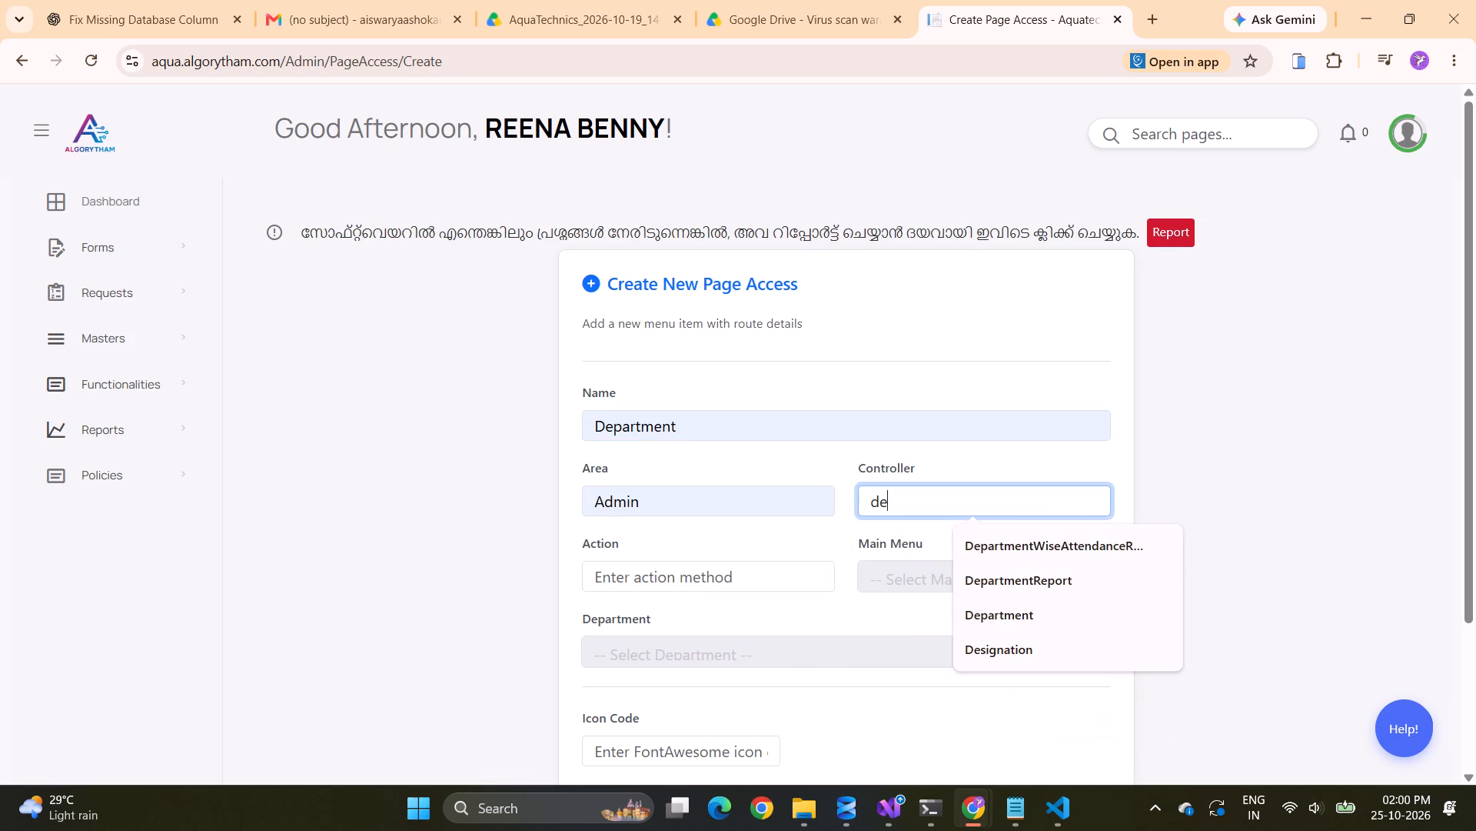
pyautogui.click(1006, 613)
pyautogui.click(721, 583)
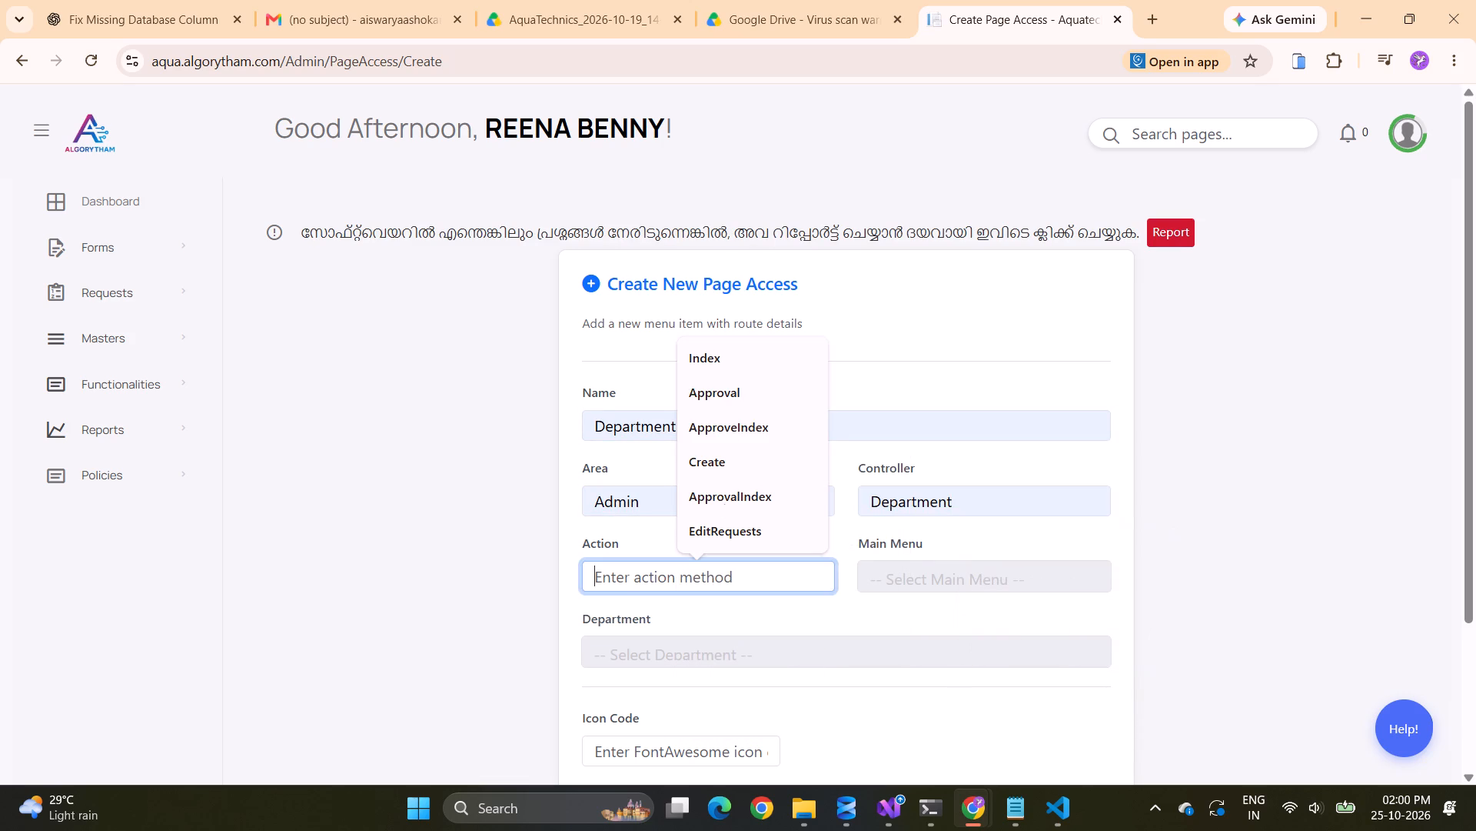
pyautogui.click(726, 348)
# Assign the Department record to the Masters main menu and the HUMAN RESOURCES department, and save it.
pyautogui.click(918, 583)
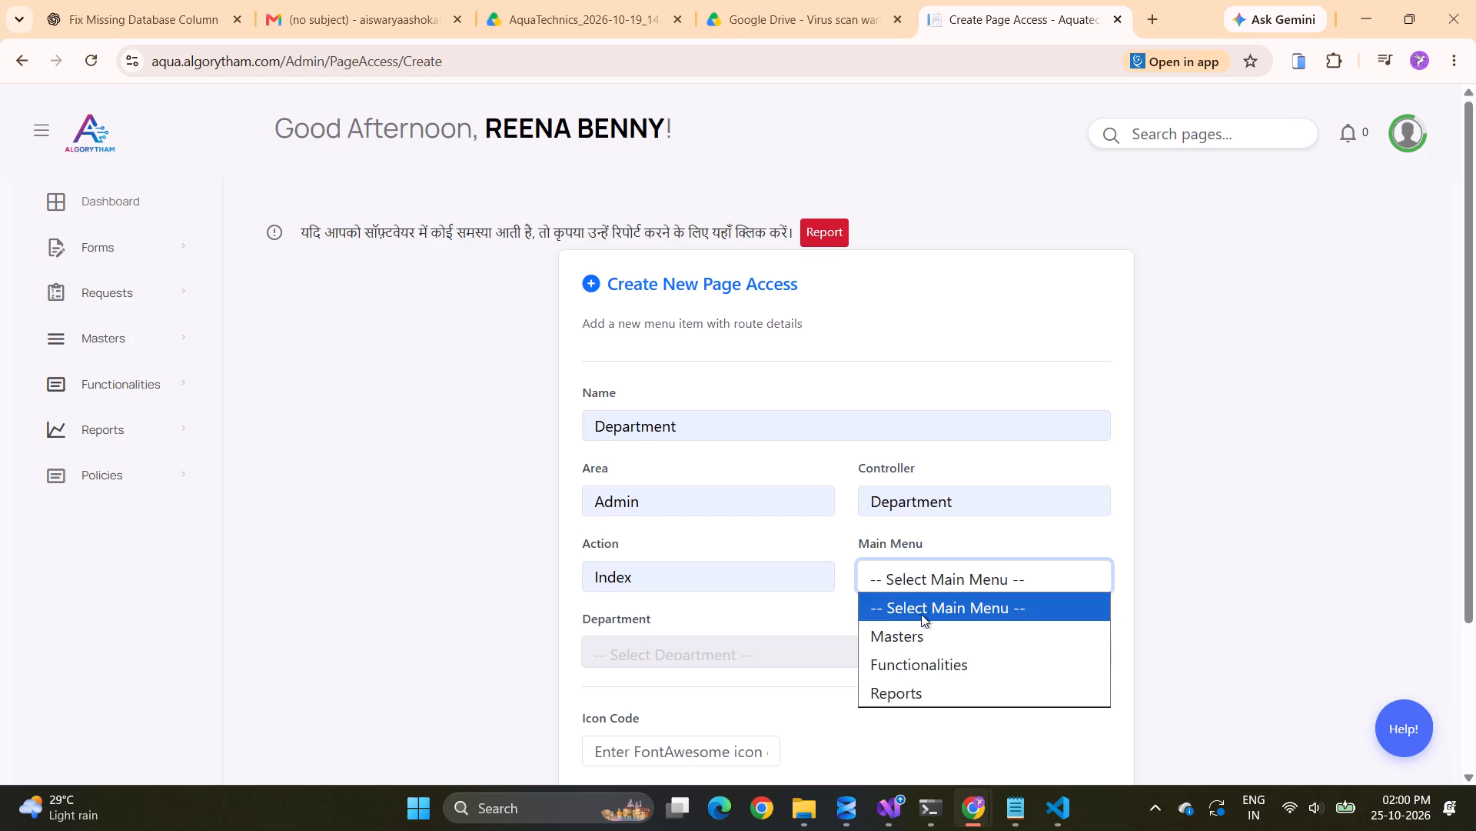
pyautogui.click(922, 635)
pyautogui.click(875, 648)
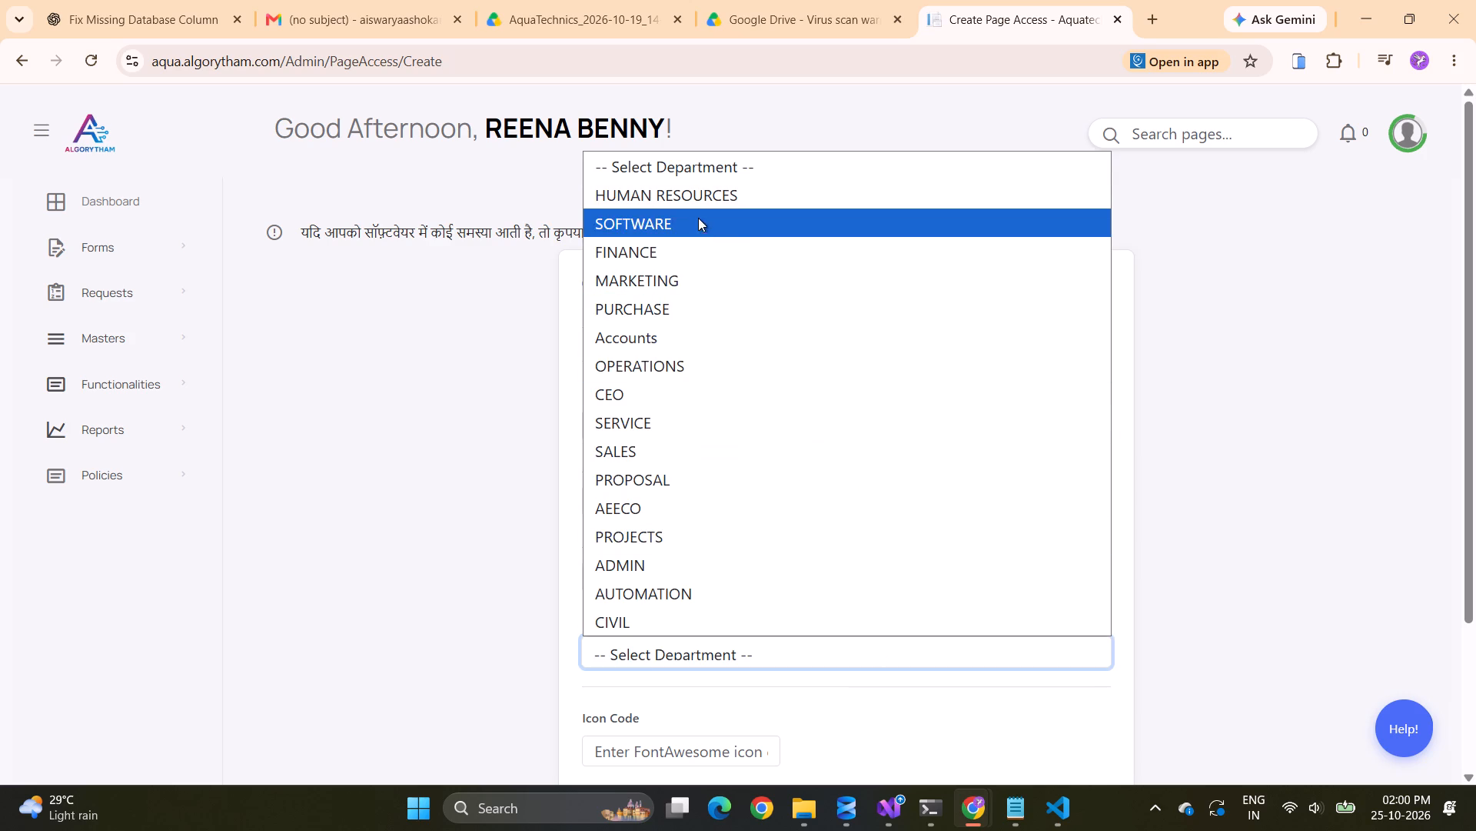
pyautogui.click(696, 189)
pyautogui.scroll(-2, 633, 602)
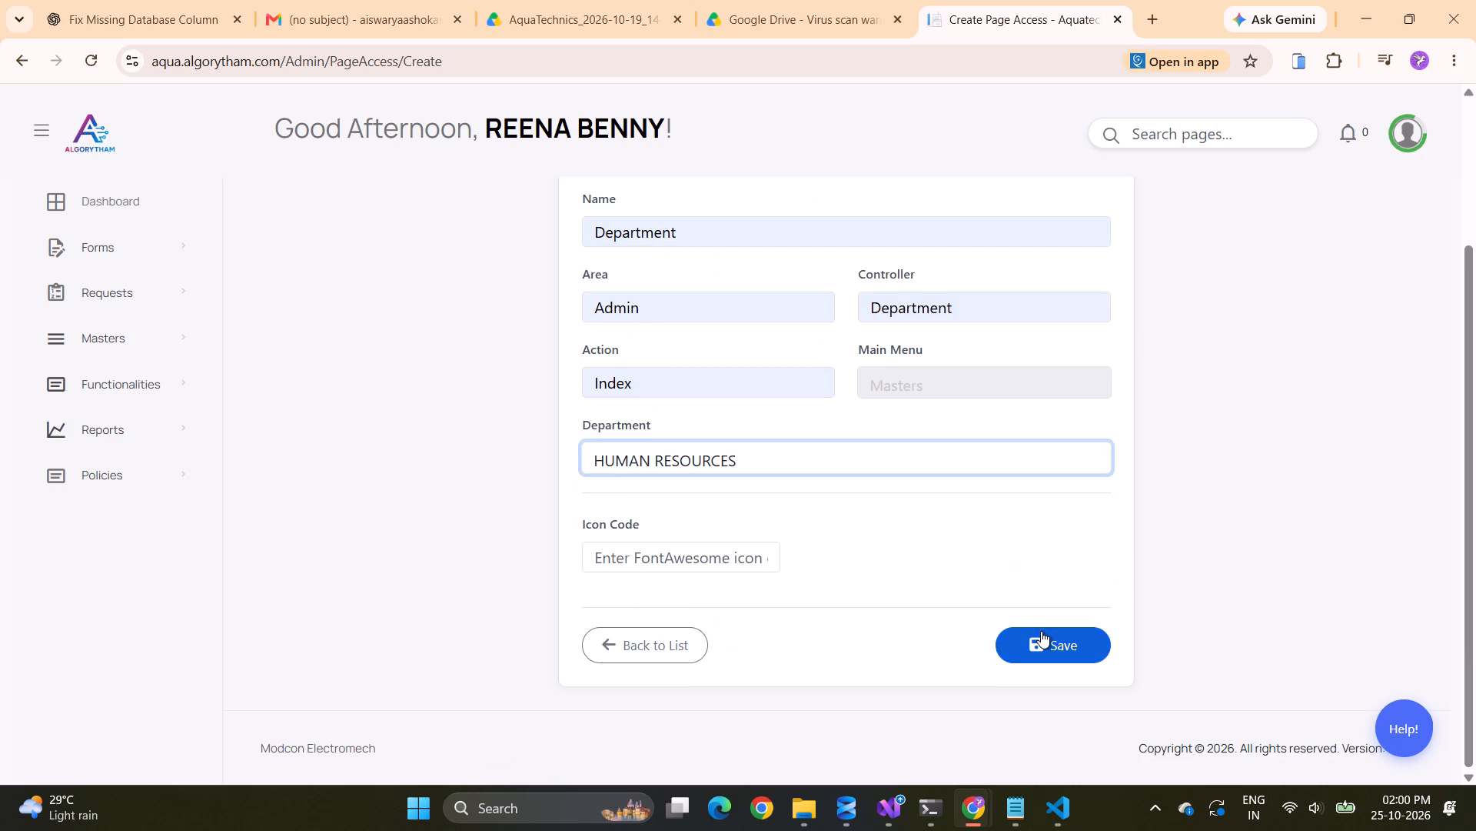
pyautogui.click(1041, 631)
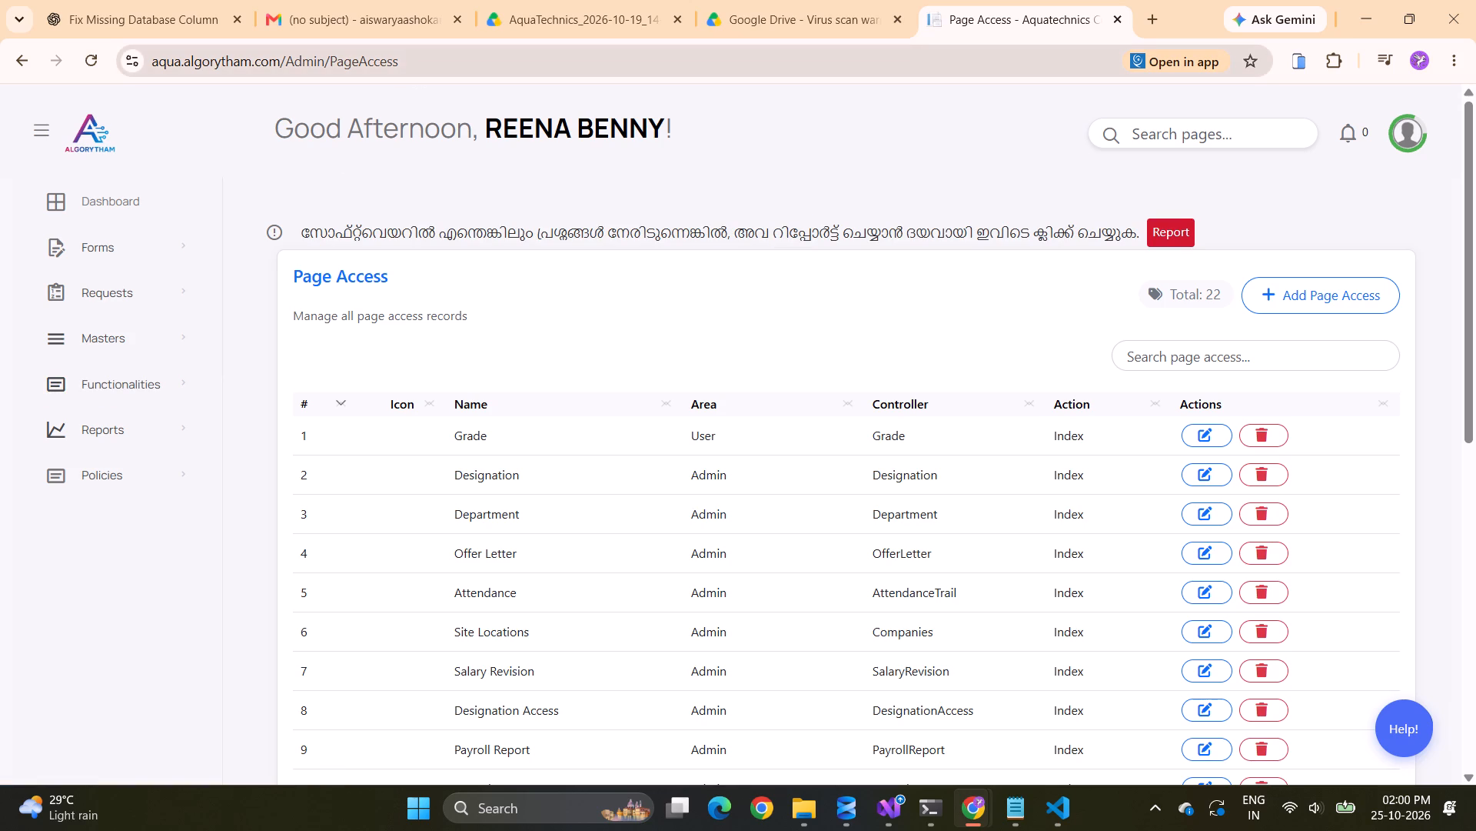
# On the Designation Access page, grant the HUMAN RESOURCES department access to the Department page and save the access.
pyautogui.moveTo(424, 68); pyautogui.dragTo(327, 74)
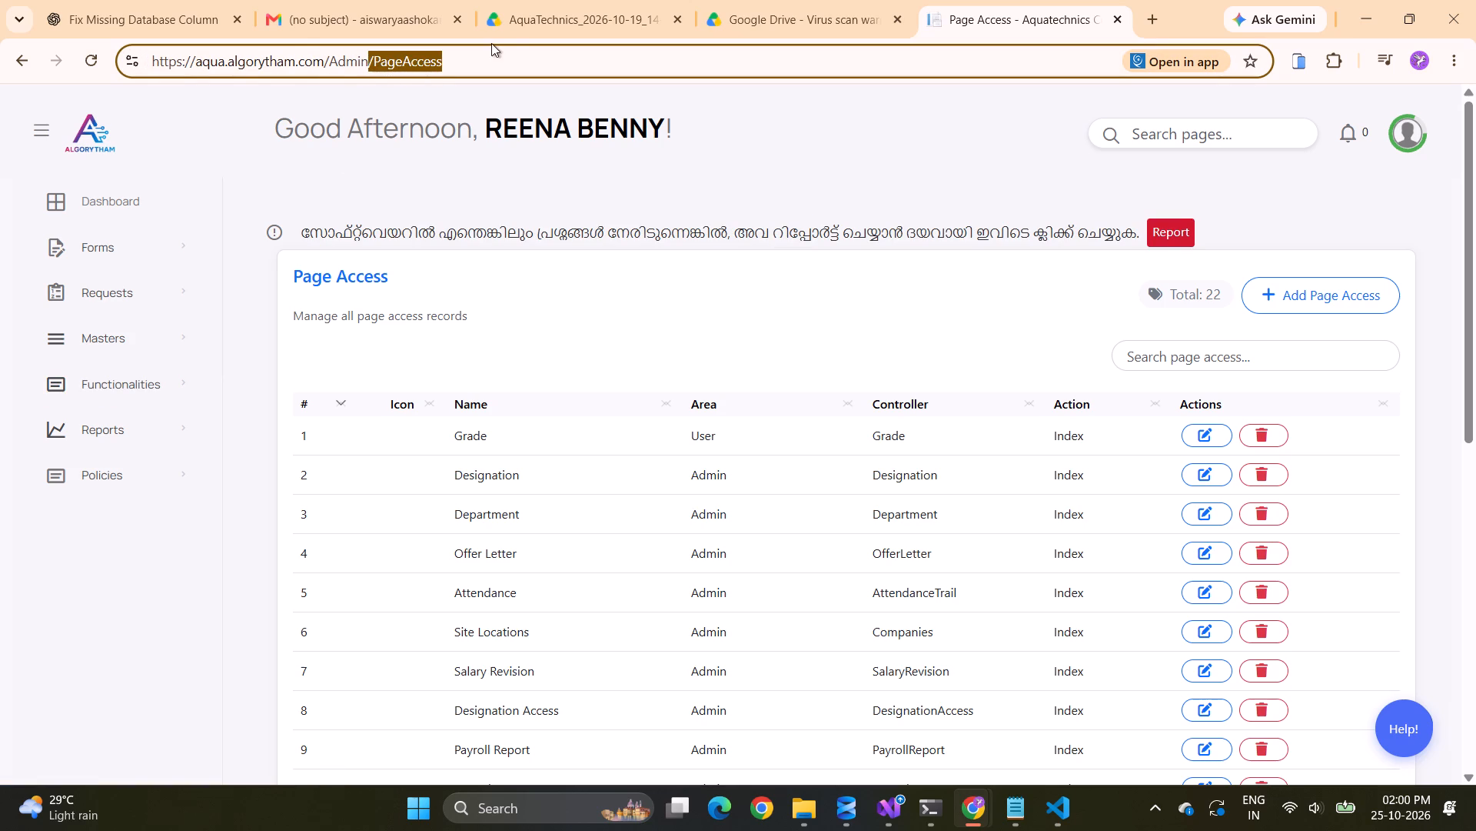
pyautogui.click(492, 63)
pyautogui.moveTo(492, 63); pyautogui.dragTo(429, 68)
pyautogui.write('de')
pyautogui.press('Return')
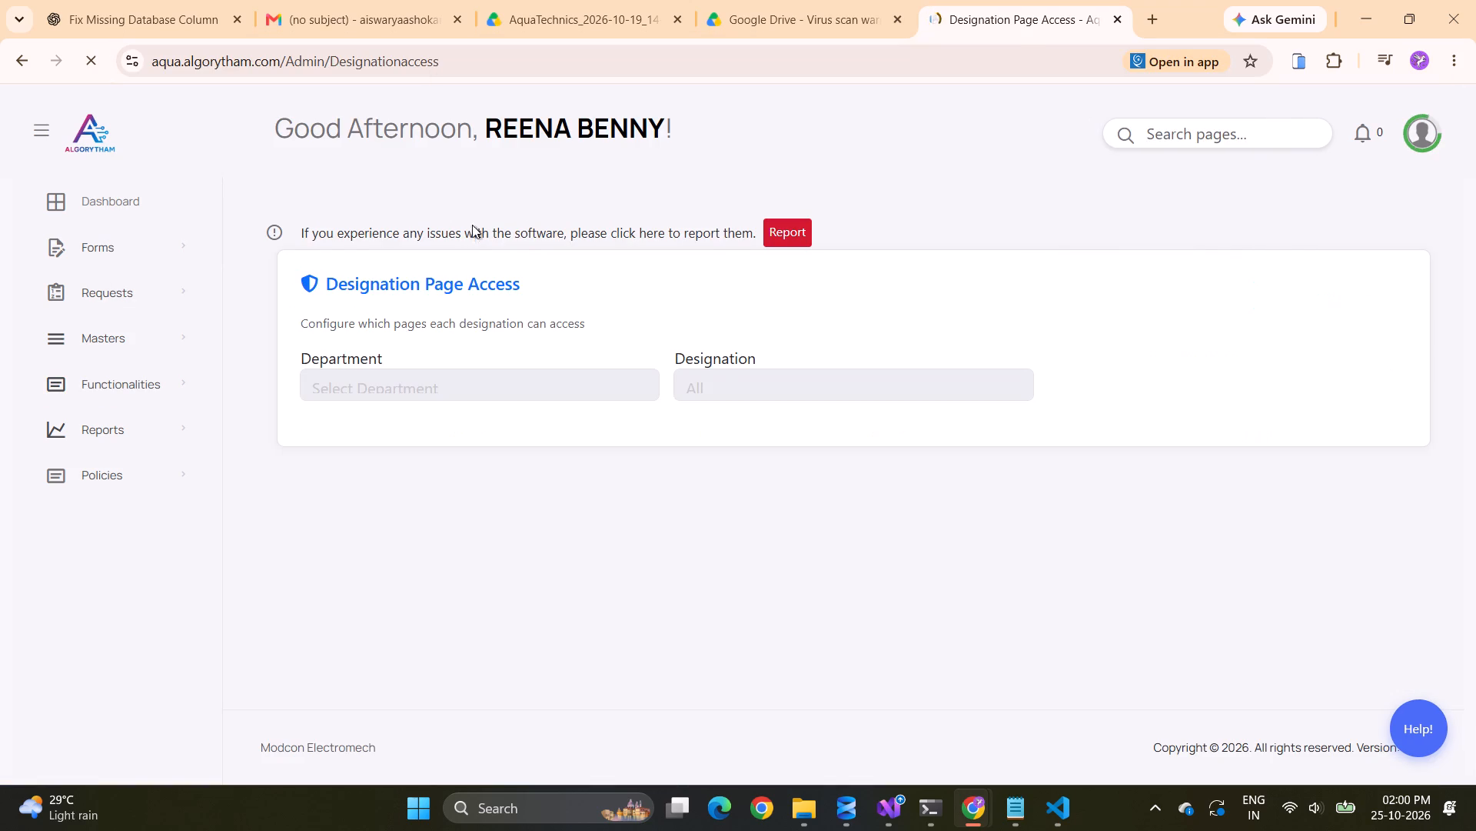
pyautogui.click(464, 384)
pyautogui.click(447, 640)
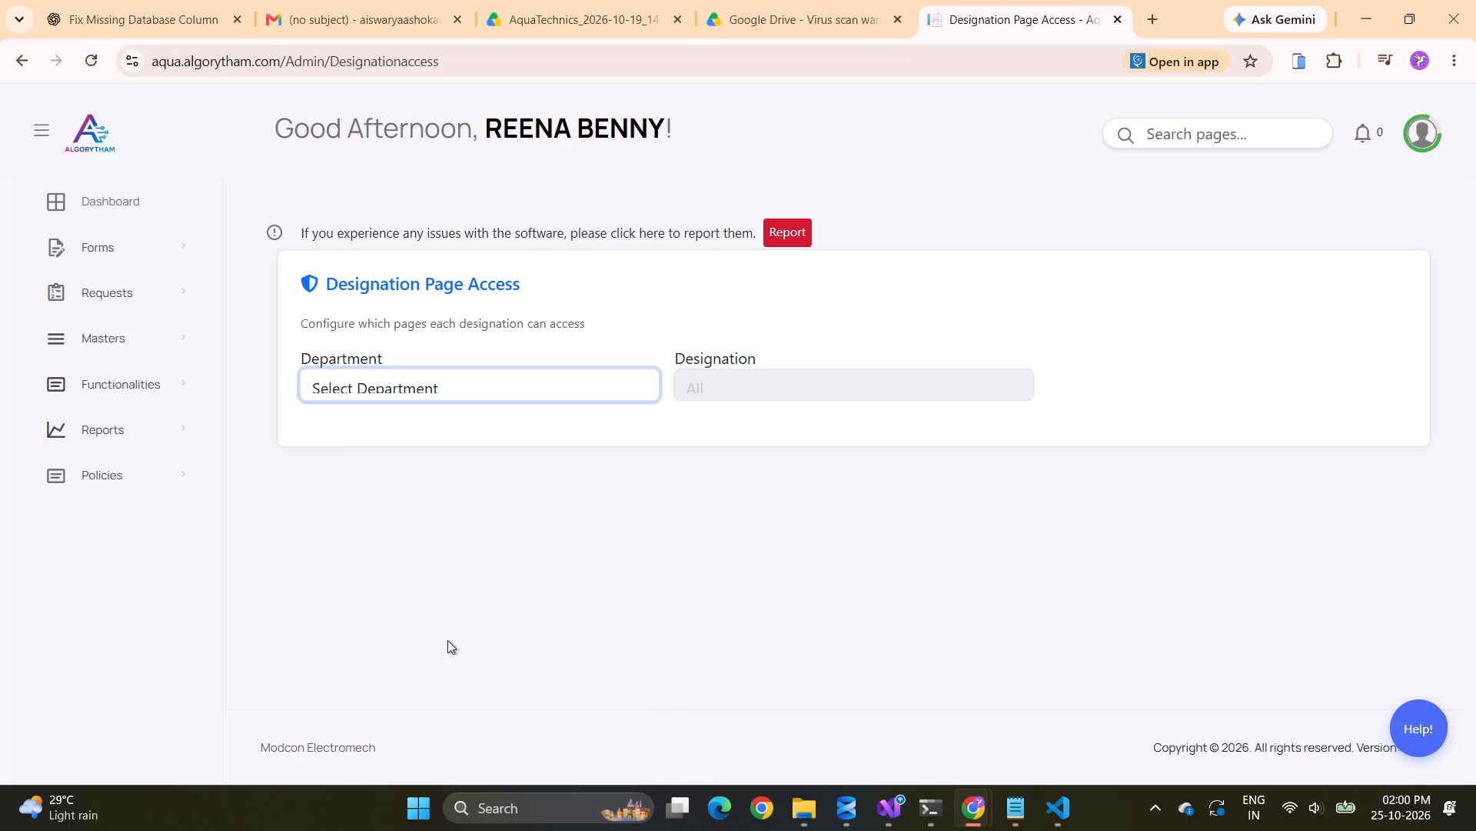
pyautogui.click(378, 546)
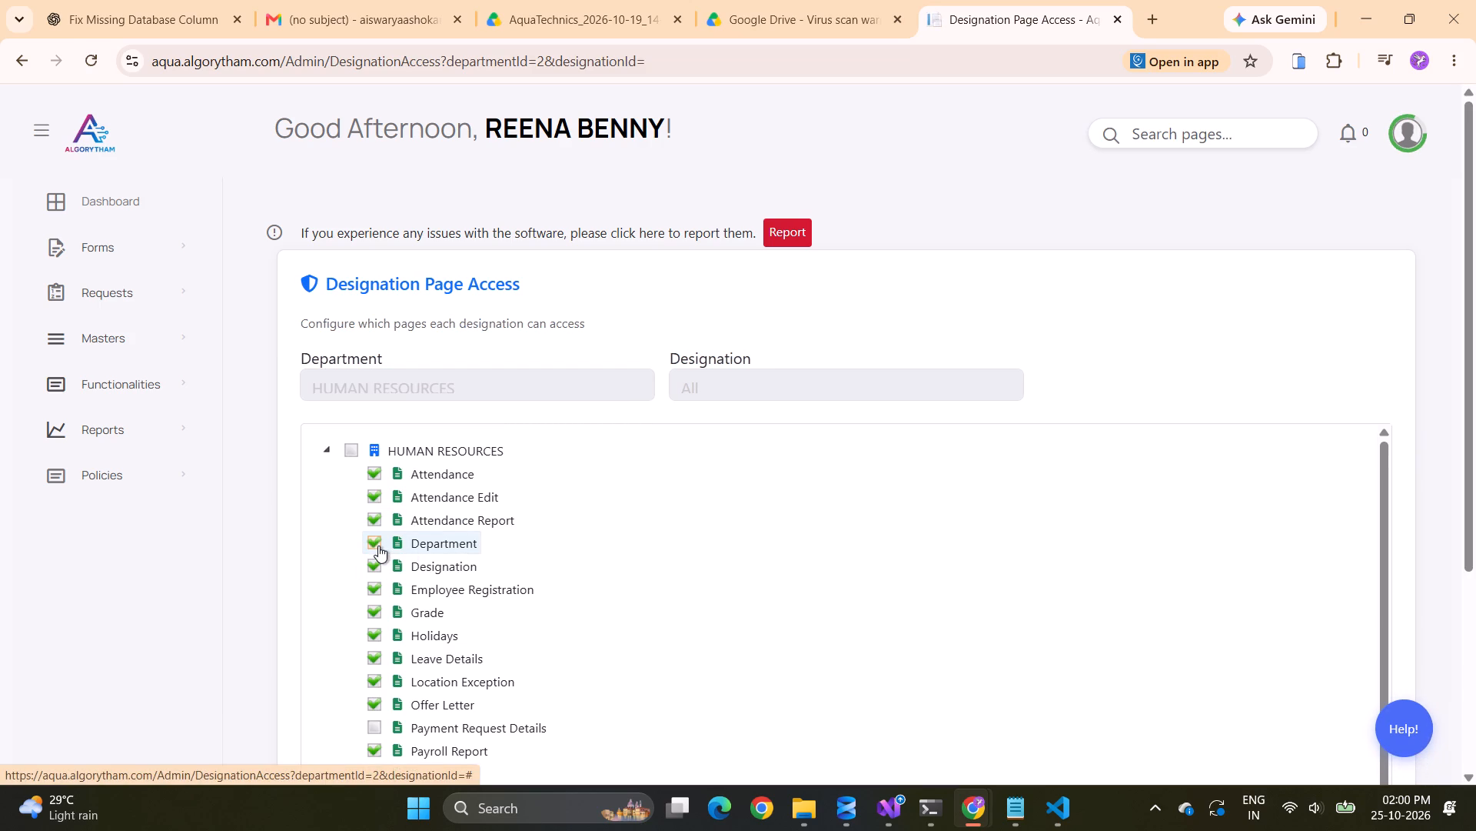
pyautogui.scroll(-8, 487, 570)
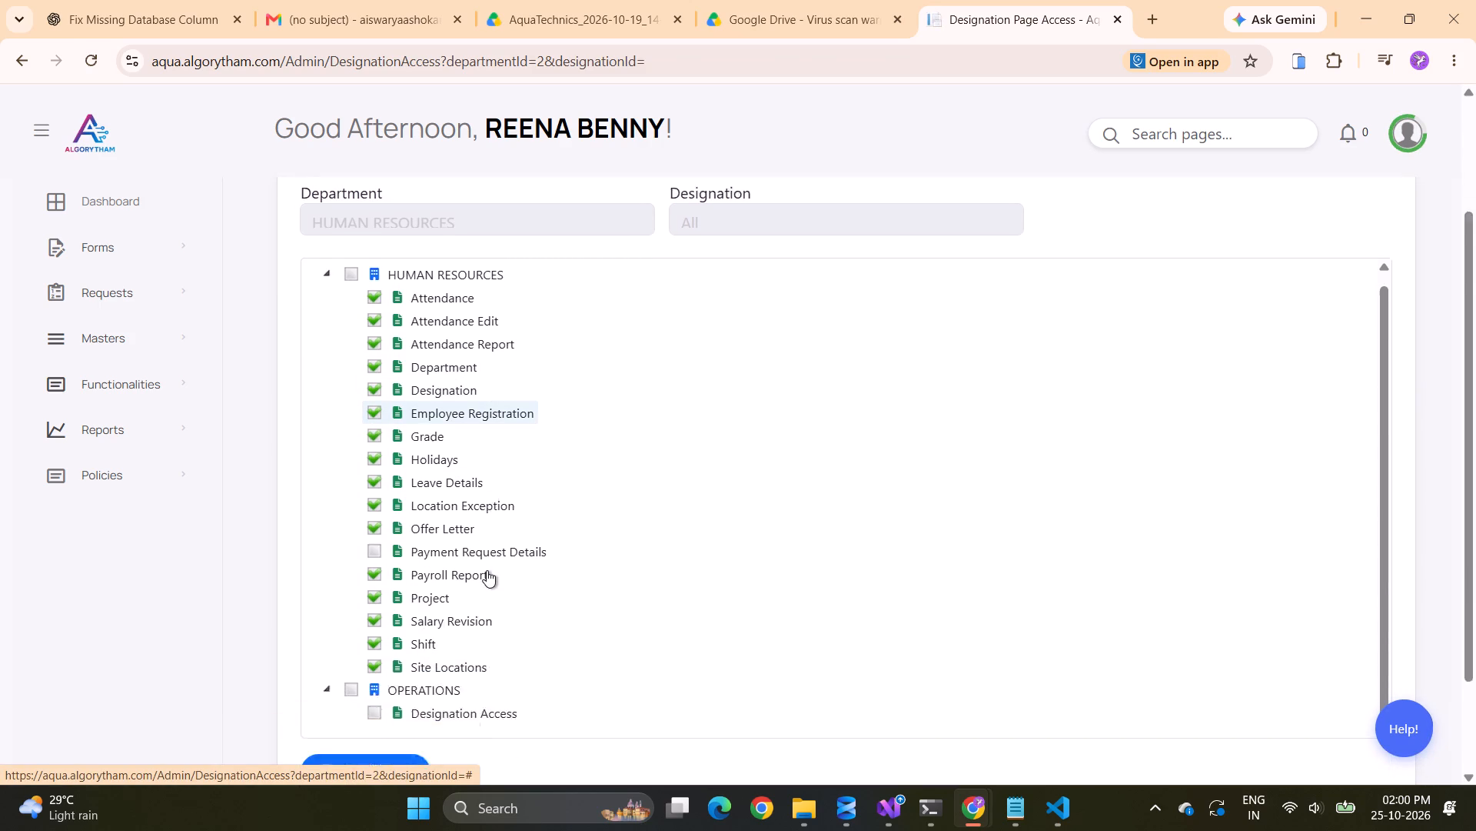
pyautogui.scroll(-1, 487, 570)
pyautogui.click(365, 663)
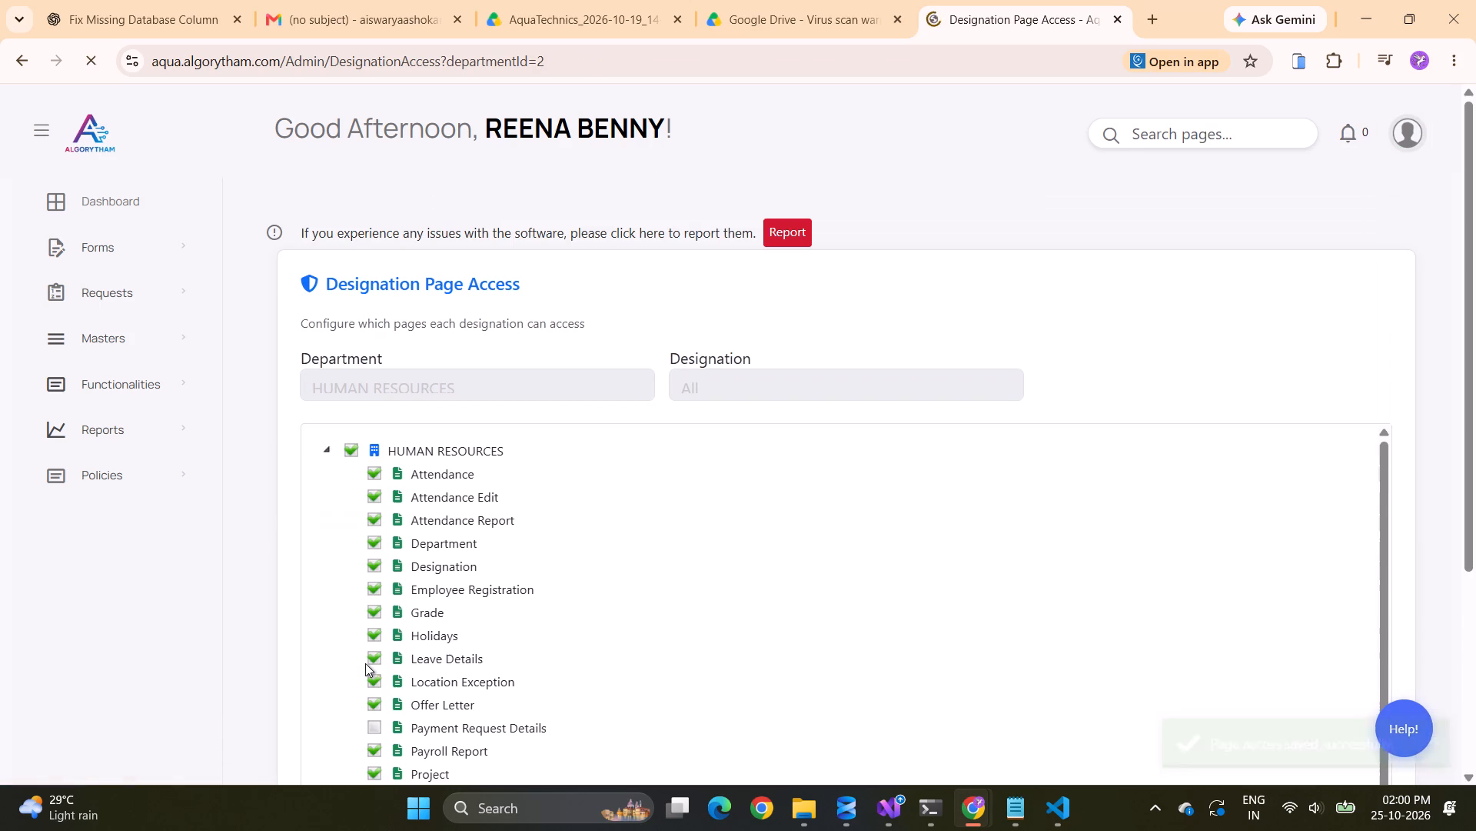
# Review the entries under Masters and the page permissions granted to the HUMAN RESOURCES department.
pyautogui.click(108, 322)
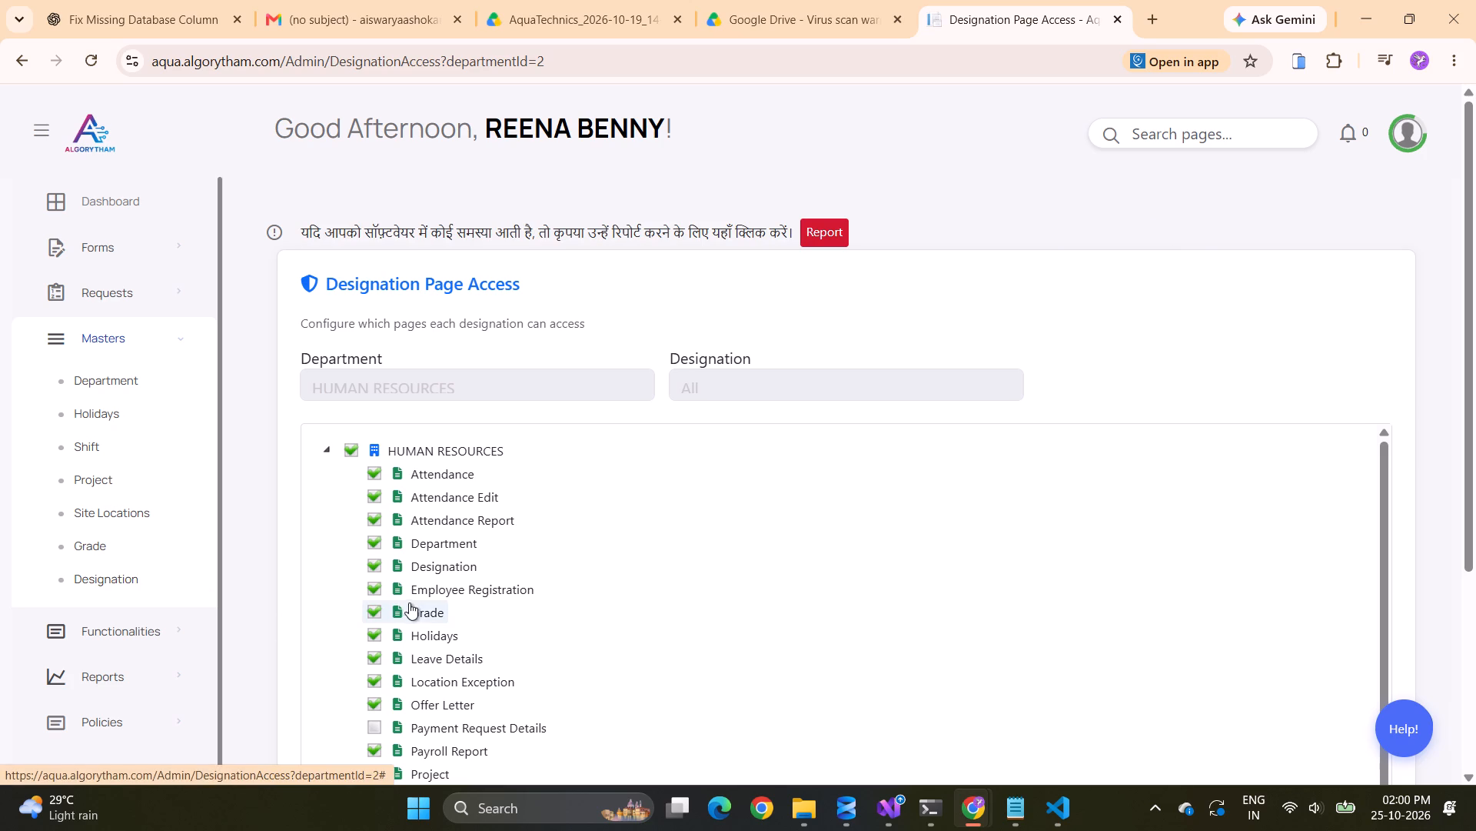
pyautogui.scroll(-2, 414, 602)
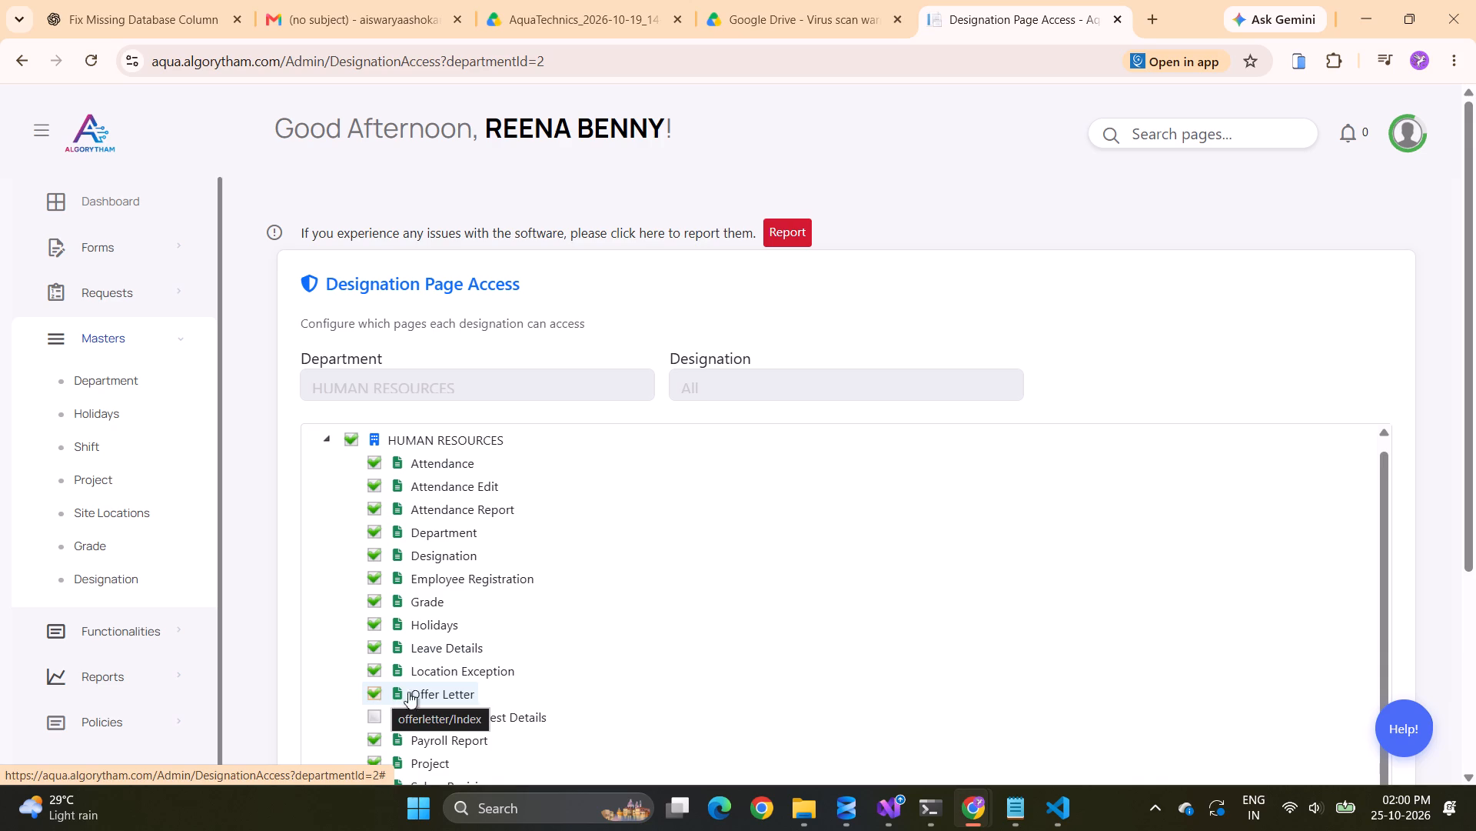
pyautogui.scroll(-1, 602, 732)
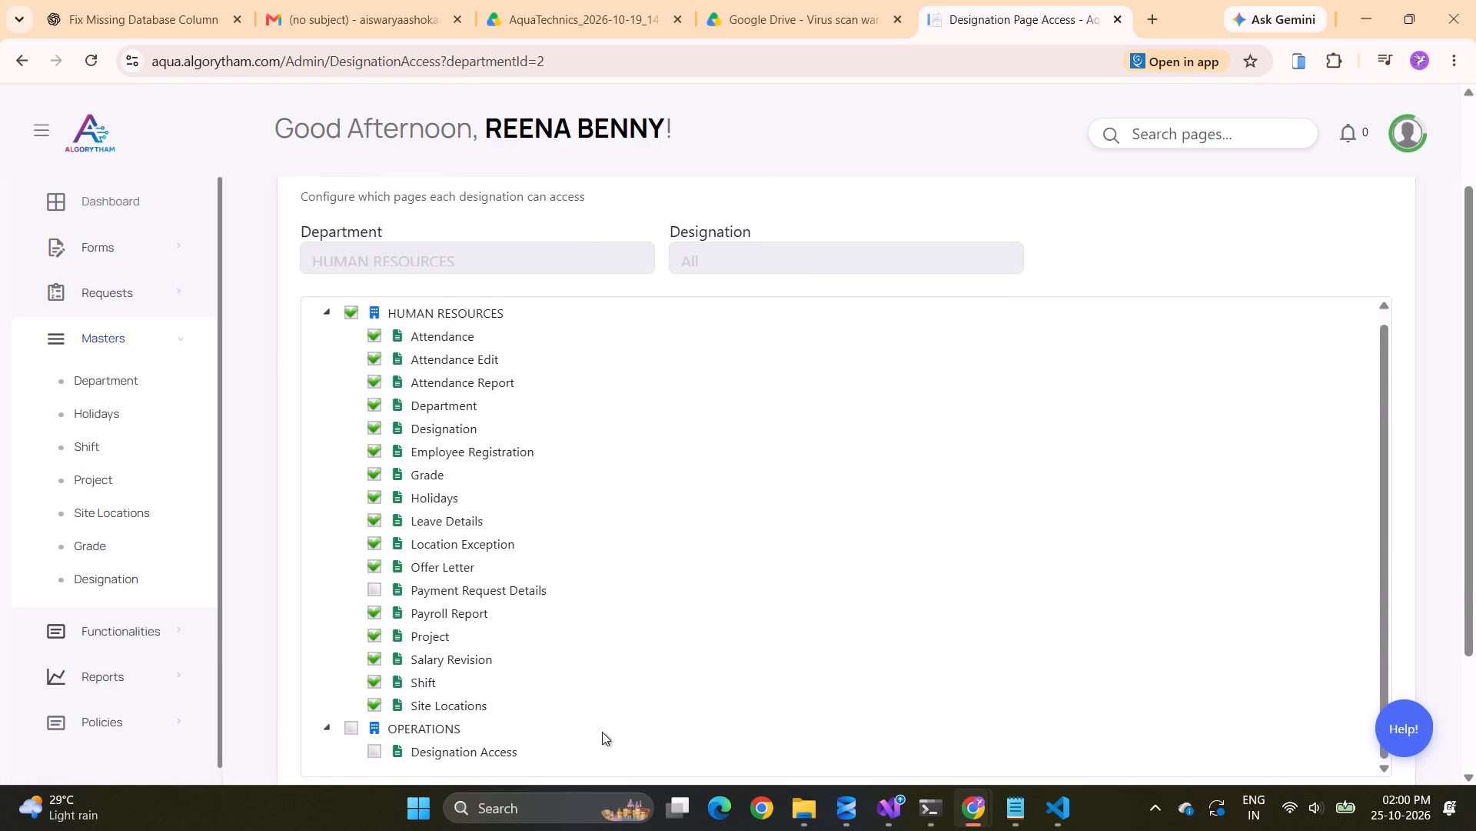
pyautogui.scroll(-2, 602, 732)
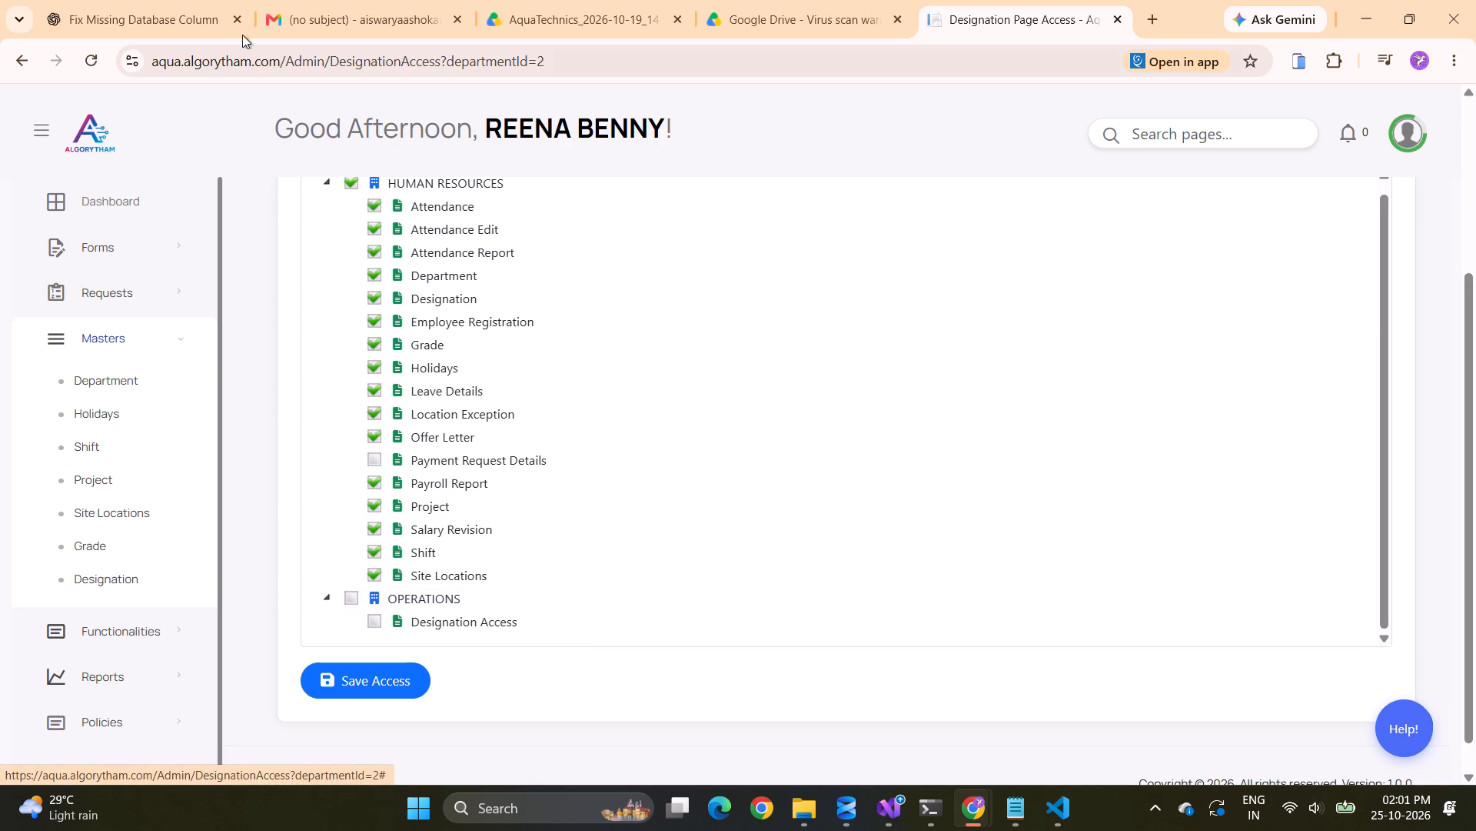
# Return to the Page Access list by its address and review its last records and the entries under Functionalities.
pyautogui.moveTo(640, 52); pyautogui.dragTo(351, 76)
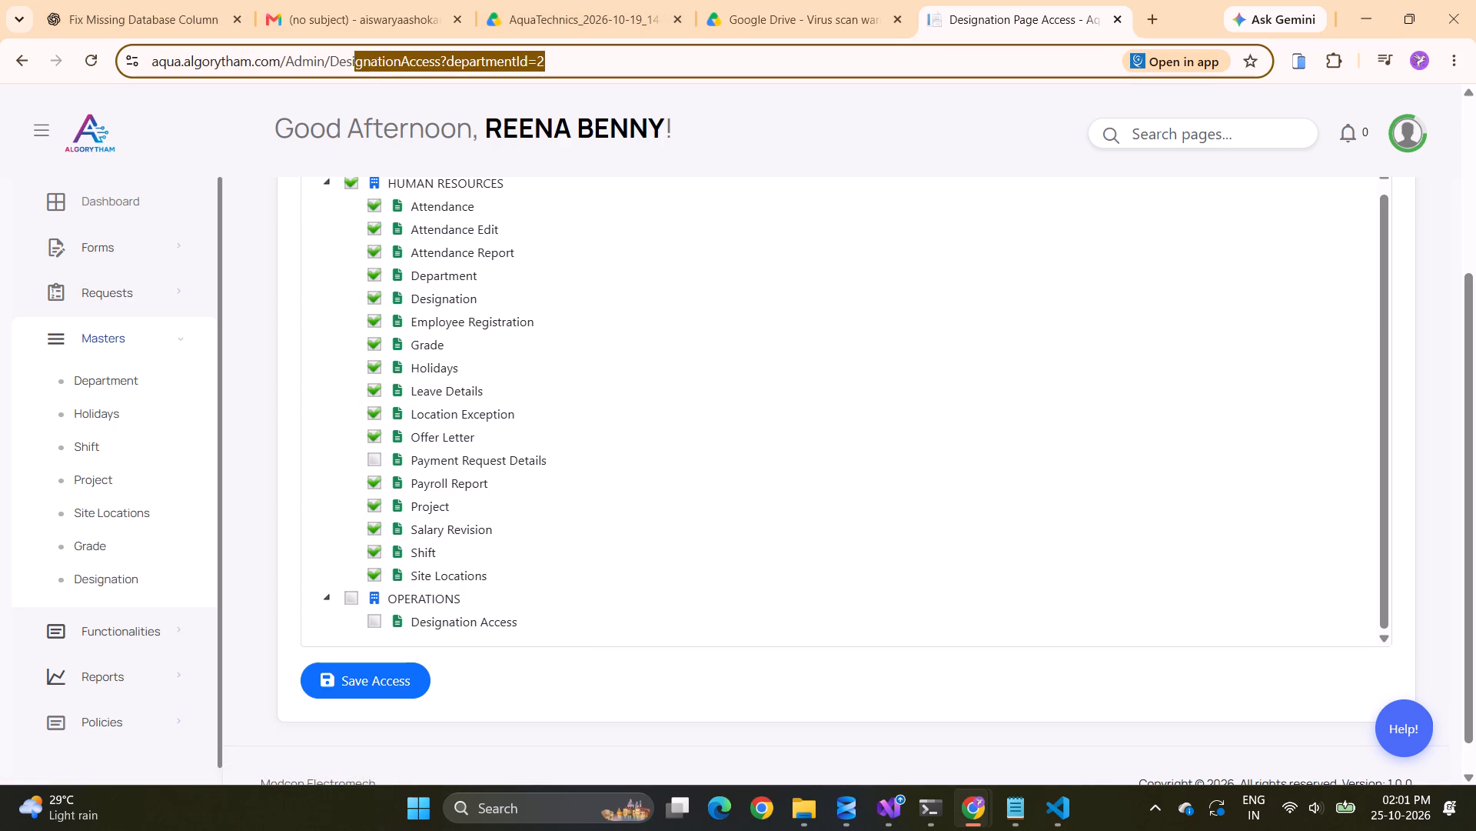
pyautogui.moveTo(351, 76); pyautogui.dragTo(334, 82)
pyautogui.write('pag')
pyautogui.press('Return')
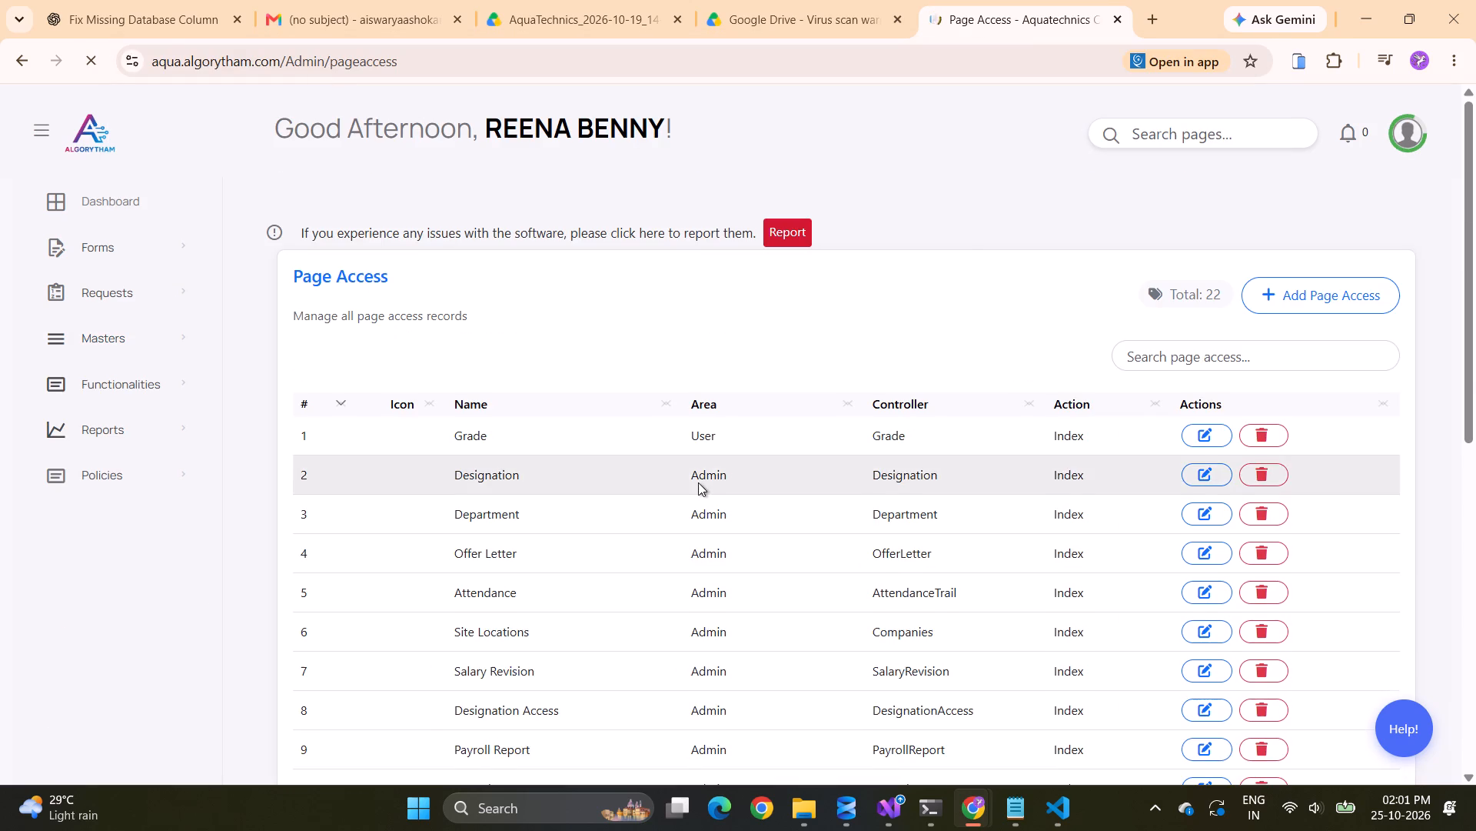
pyautogui.scroll(-7, 698, 482)
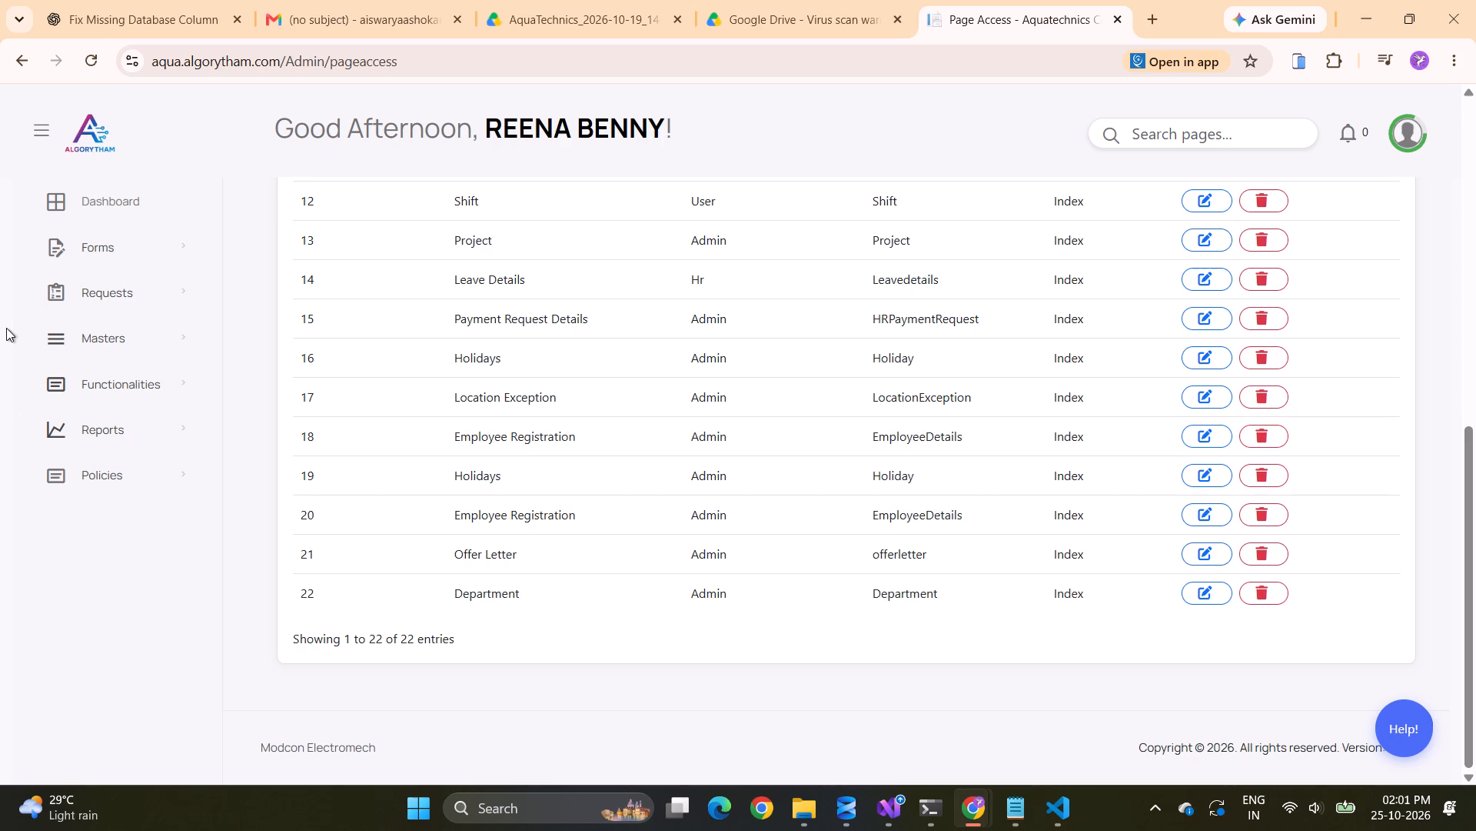
pyautogui.click(105, 402)
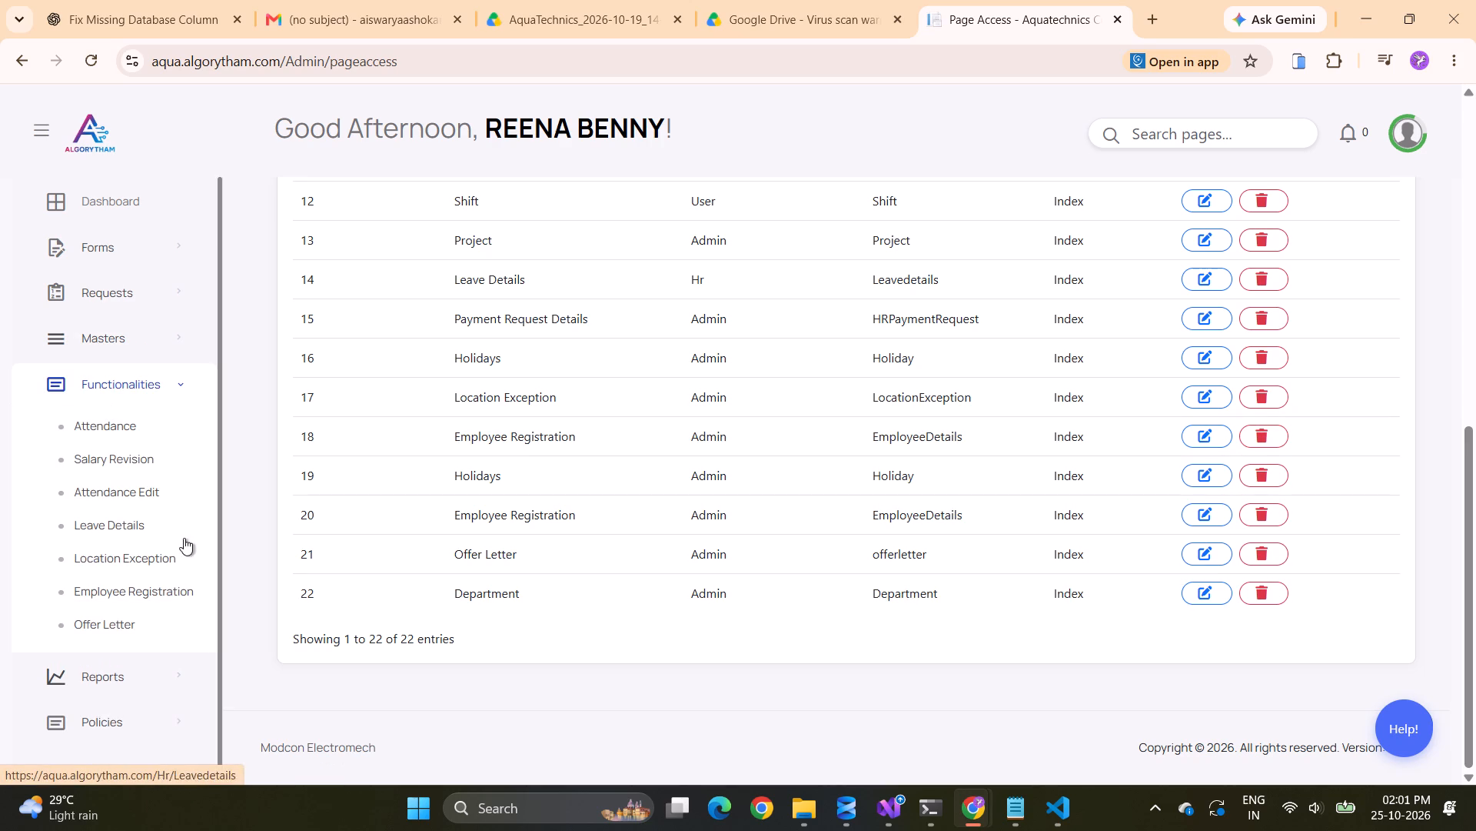
pyautogui.click(244, 603)
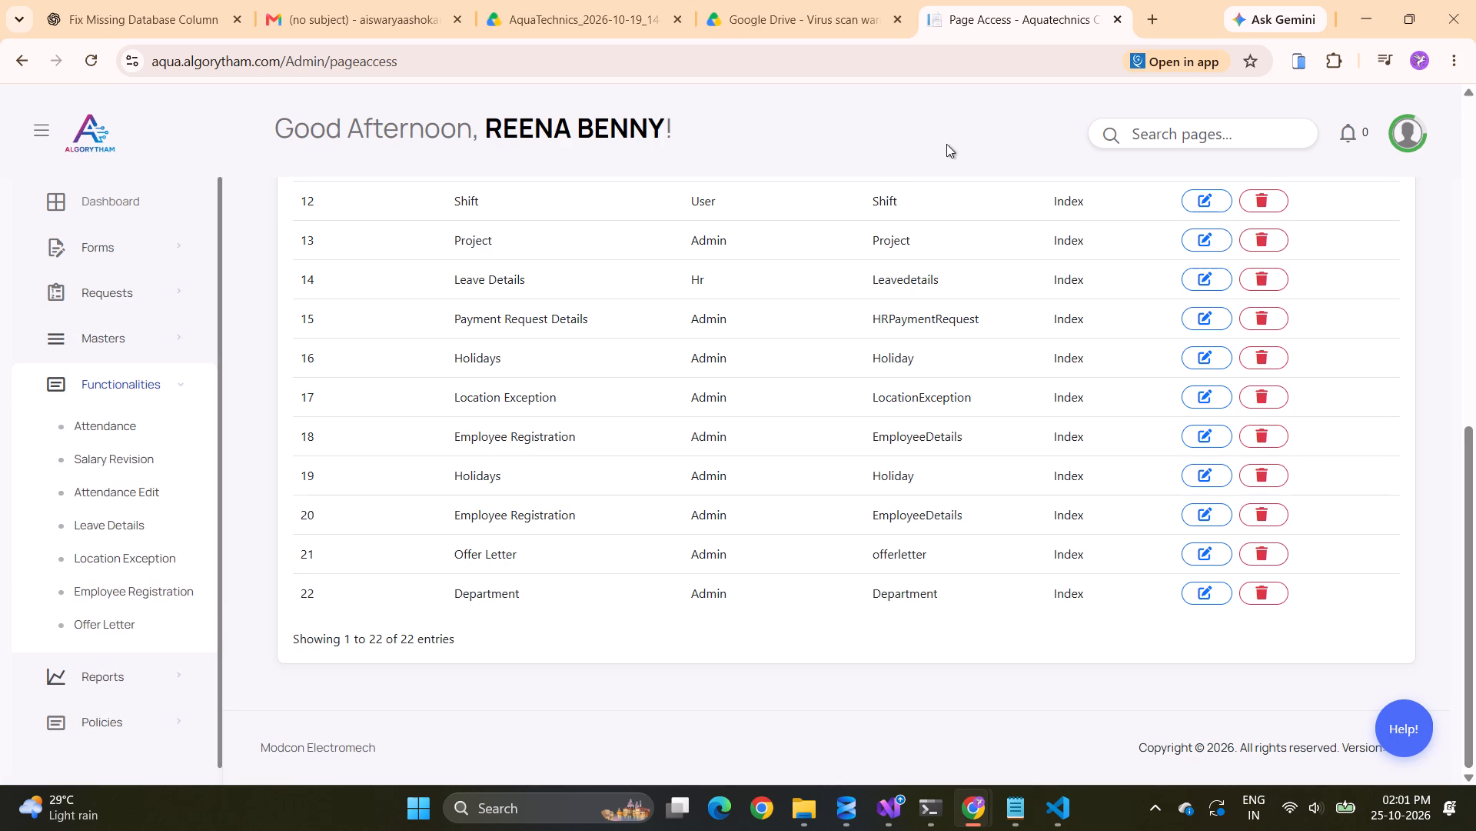
# Start signing out of the current account from the profile options.
pyautogui.click(1424, 147)
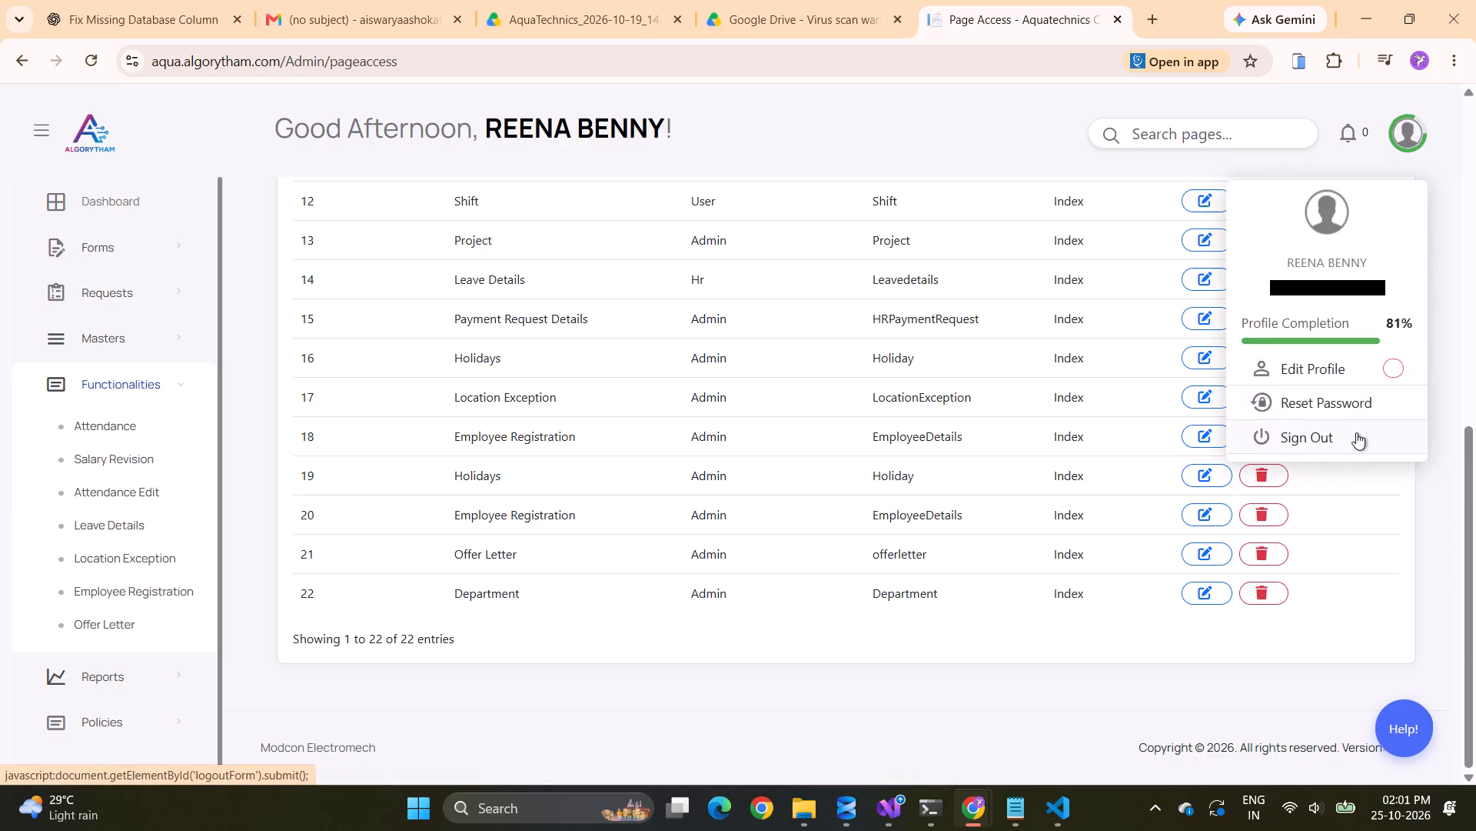
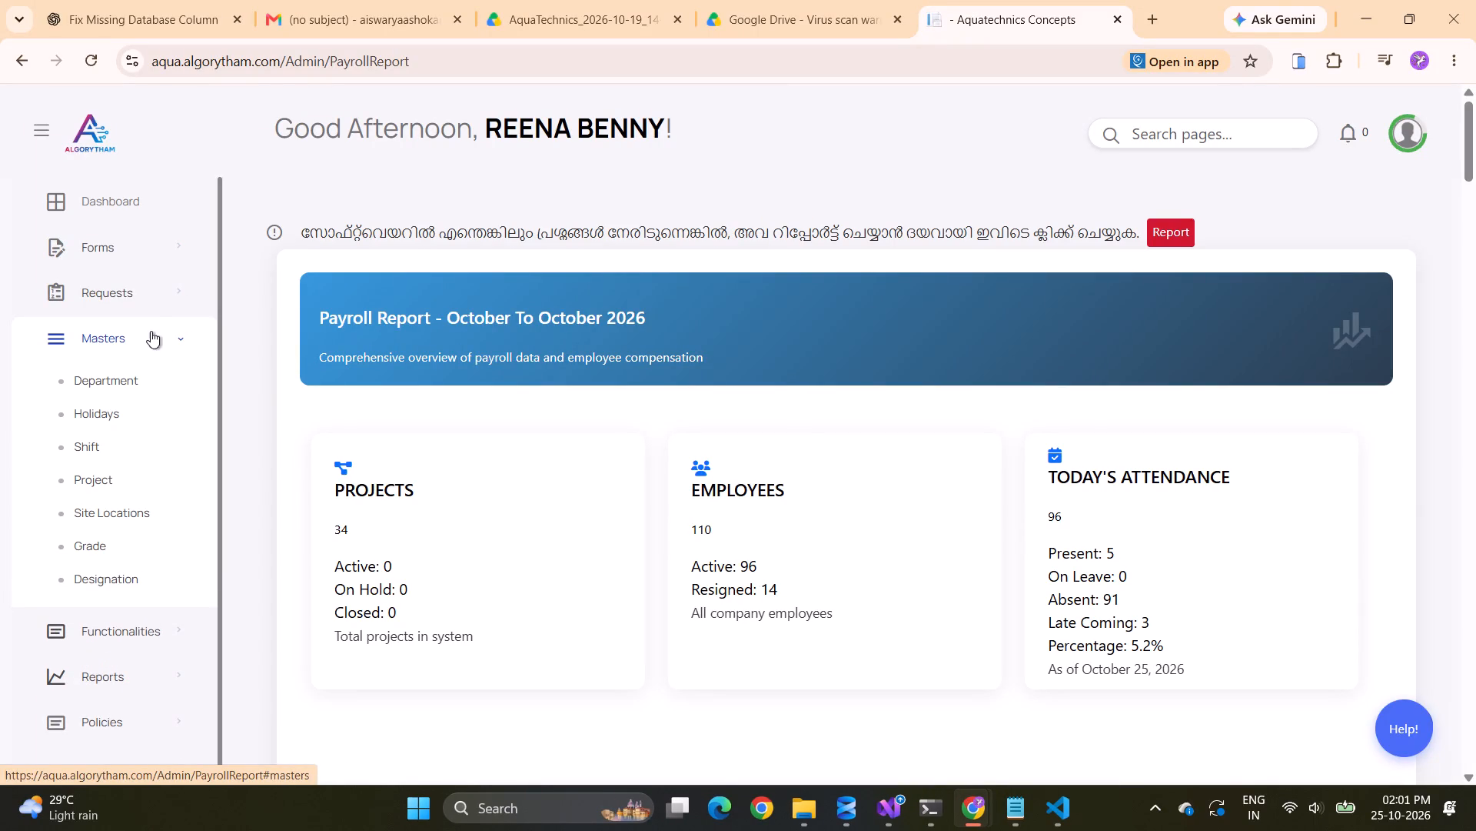
# Review the entries available under Requests, Forms and Functionalities for the signed-in account.
pyautogui.click(143, 299)
pyautogui.click(143, 299)
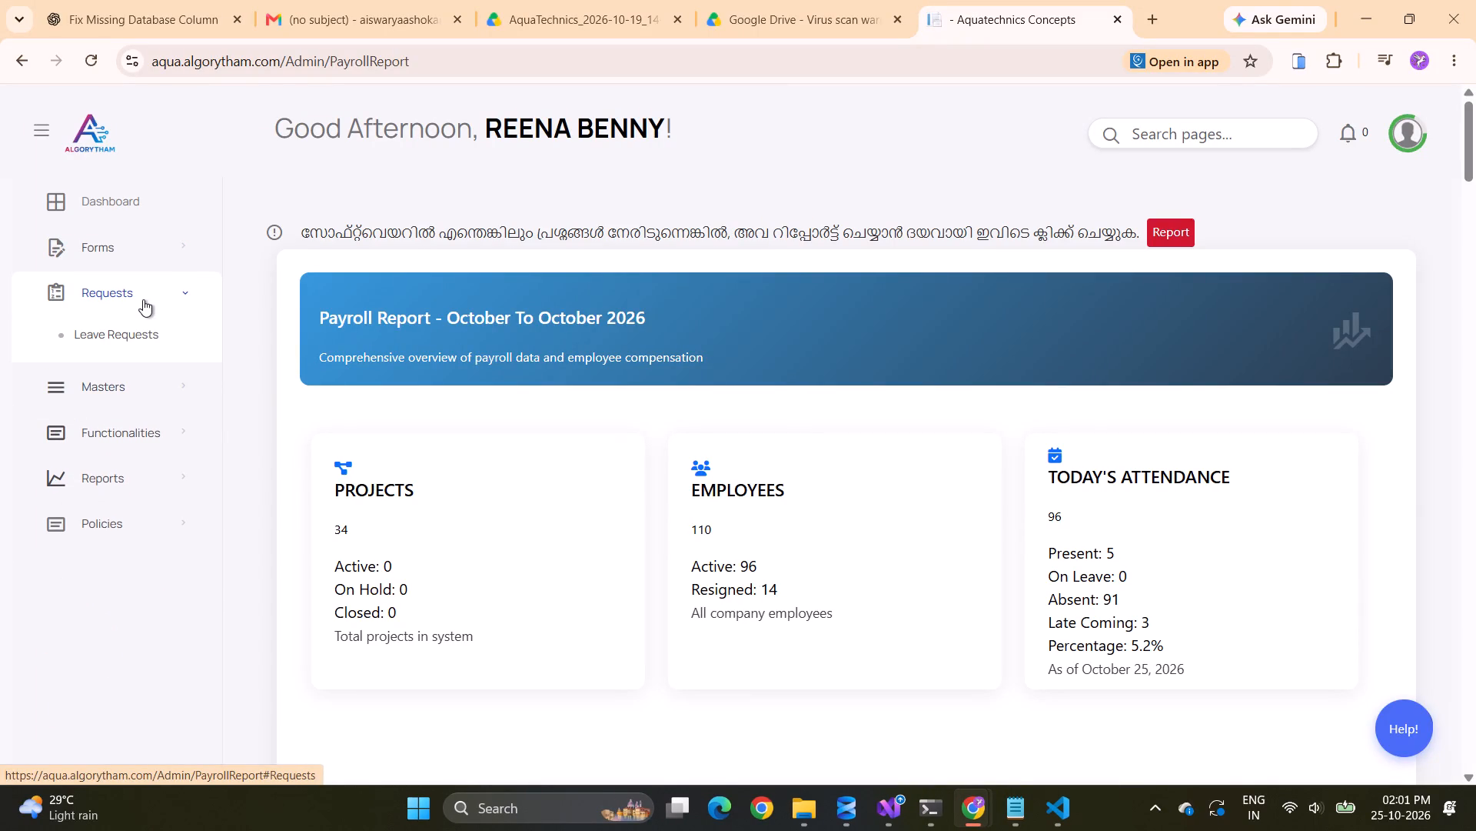
pyautogui.click(138, 231)
pyautogui.click(138, 231)
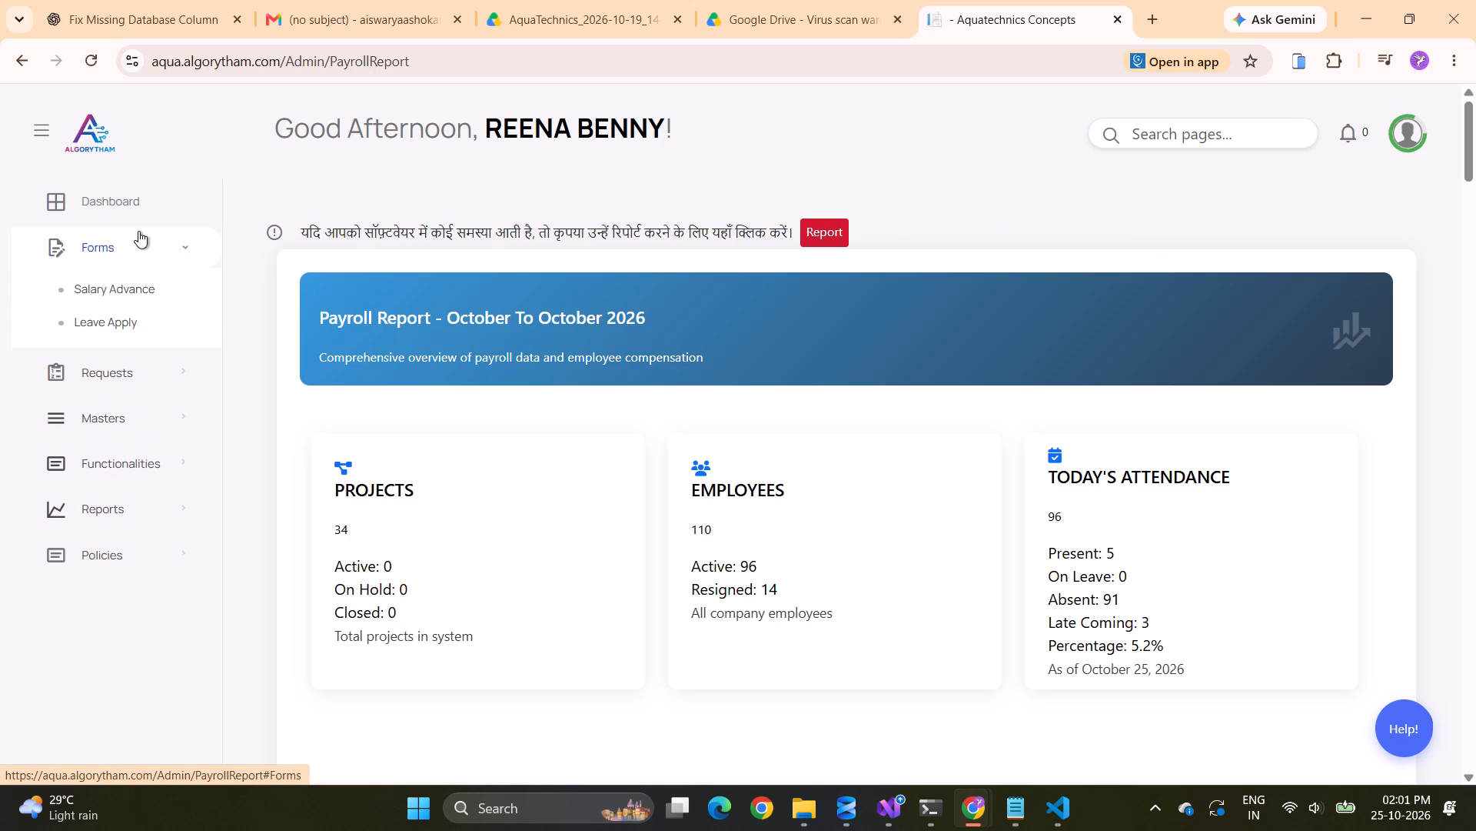
pyautogui.click(161, 384)
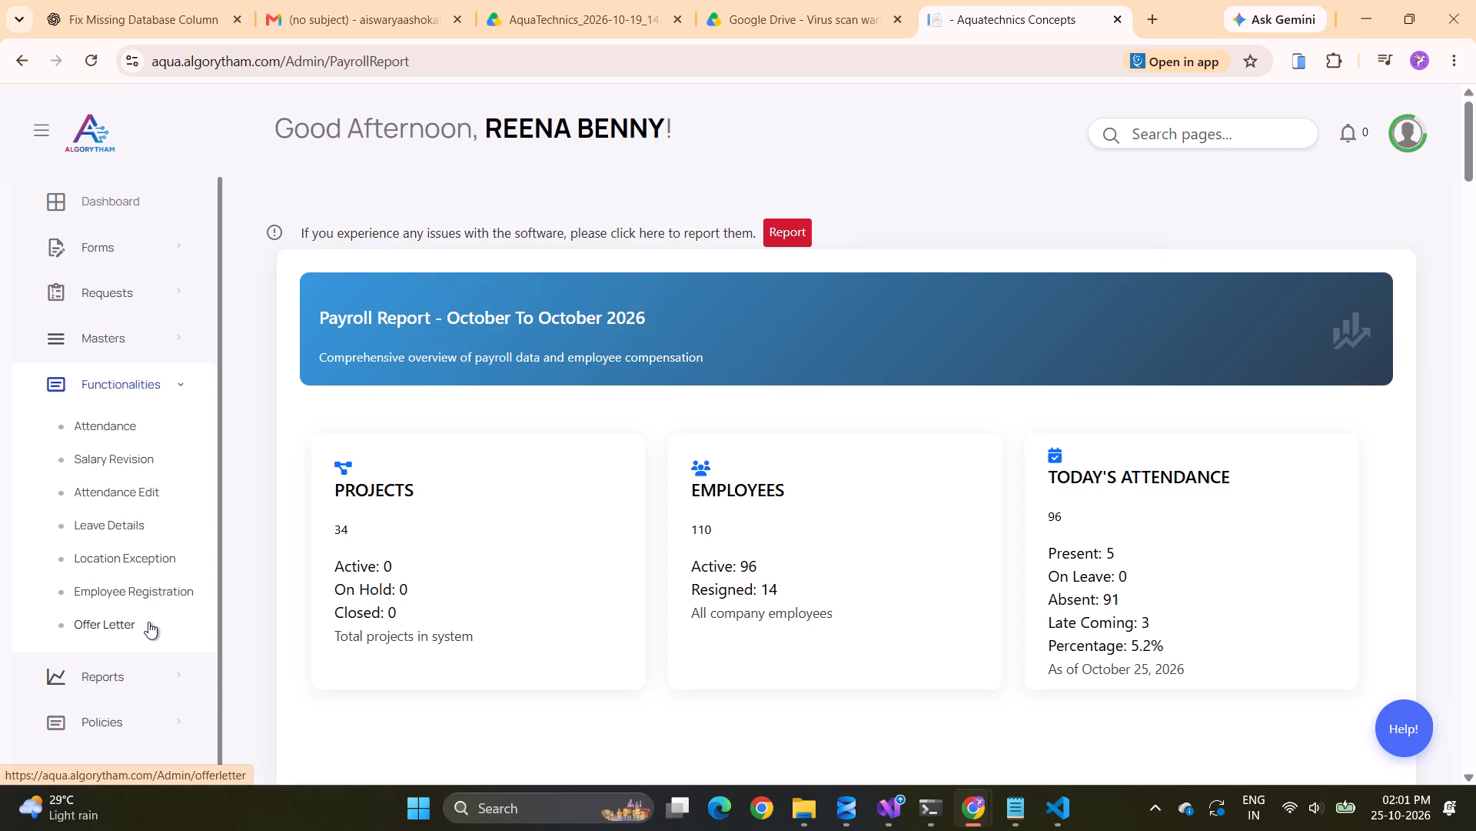
pyautogui.click(138, 387)
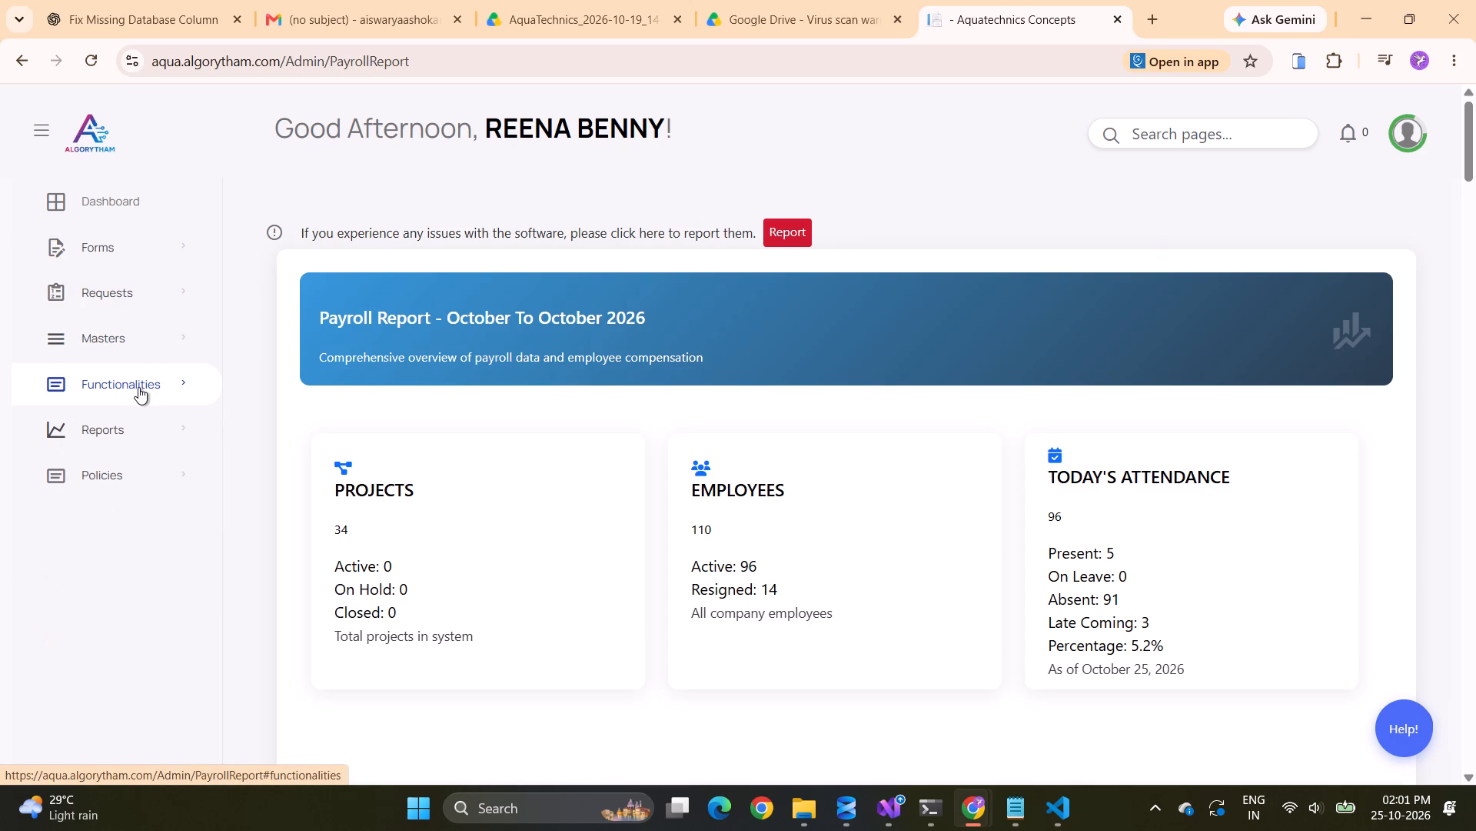
# Look through the Payroll Report, examining the attendance summary, payroll overview, Employee Payroll Details and Grade-wise Payroll Report.
pyautogui.scroll(-3, 1120, 682)
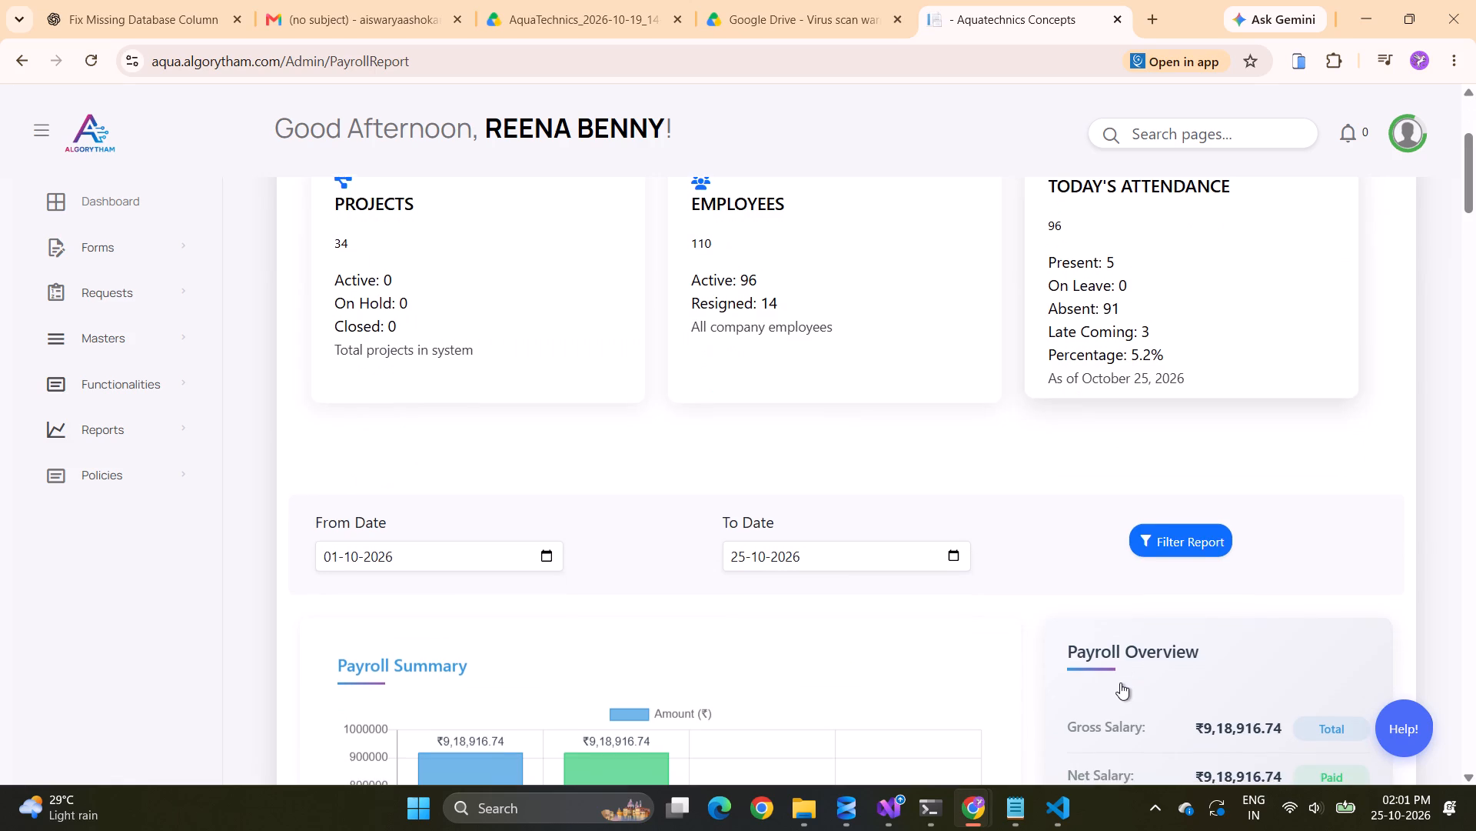
pyautogui.scroll(-8, 1120, 682)
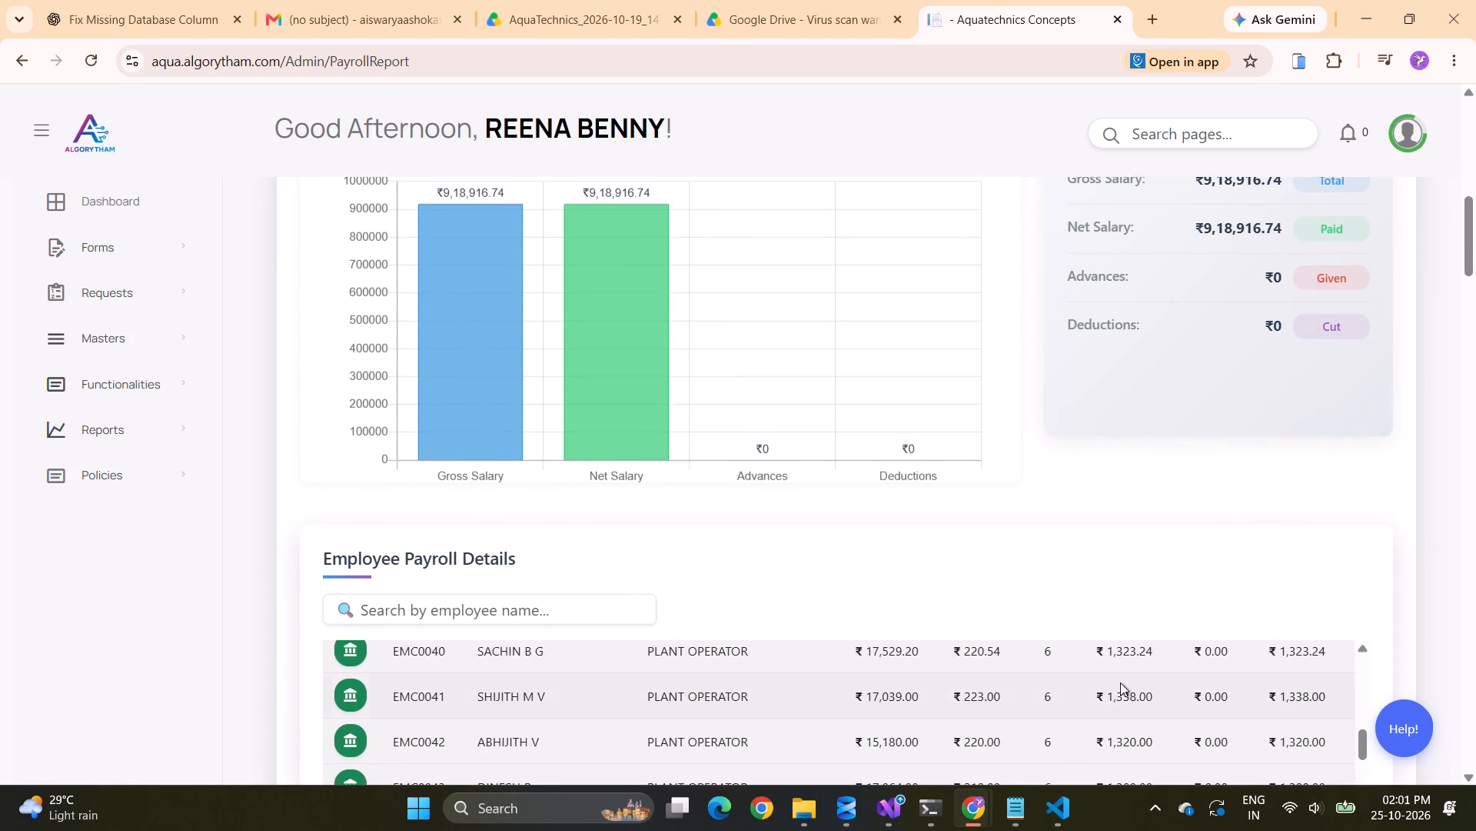
pyautogui.scroll(6, 1120, 682)
pyautogui.scroll(-3, 1094, 587)
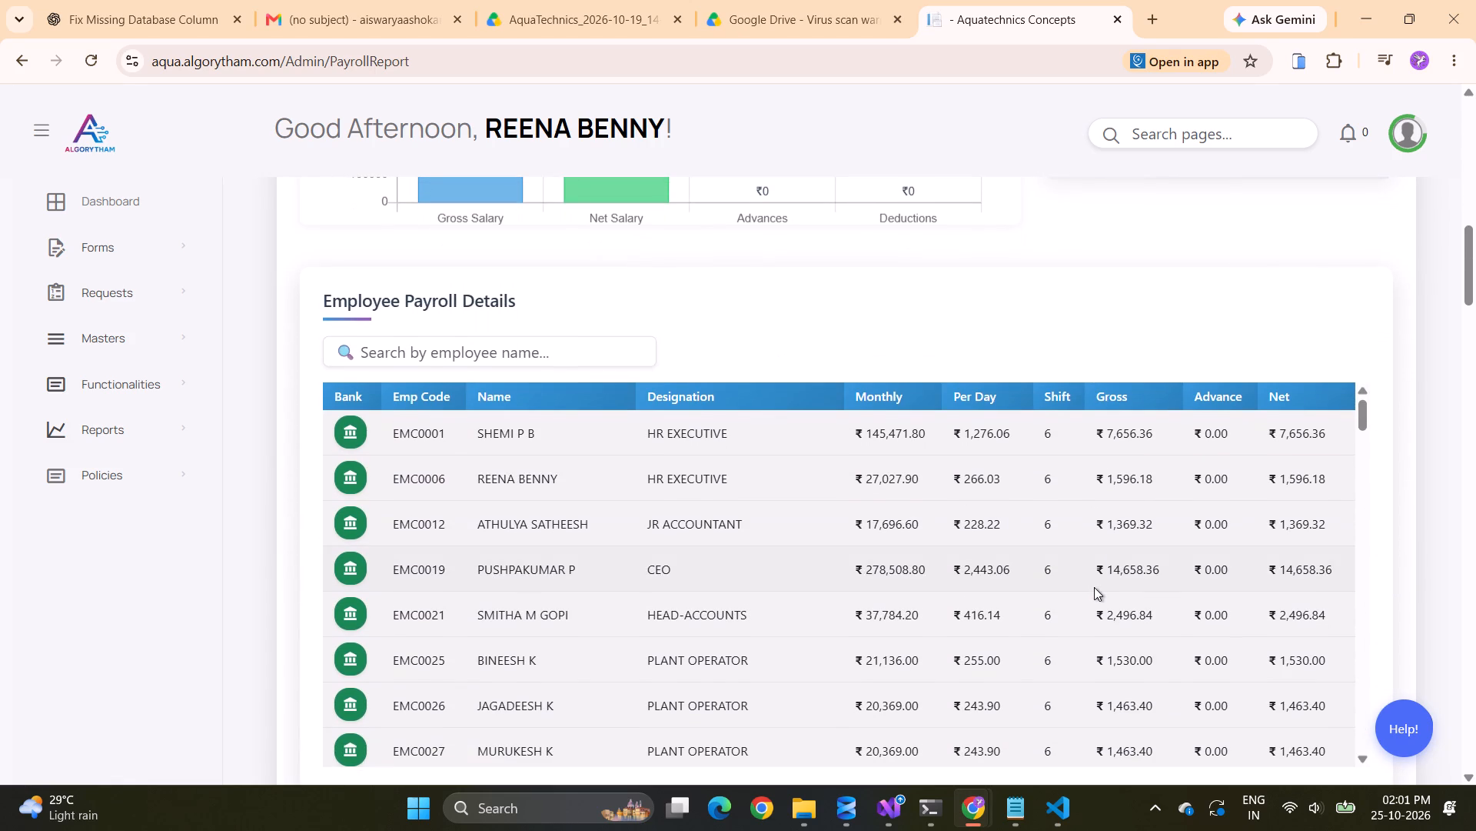
pyautogui.scroll(-2, 1034, 341)
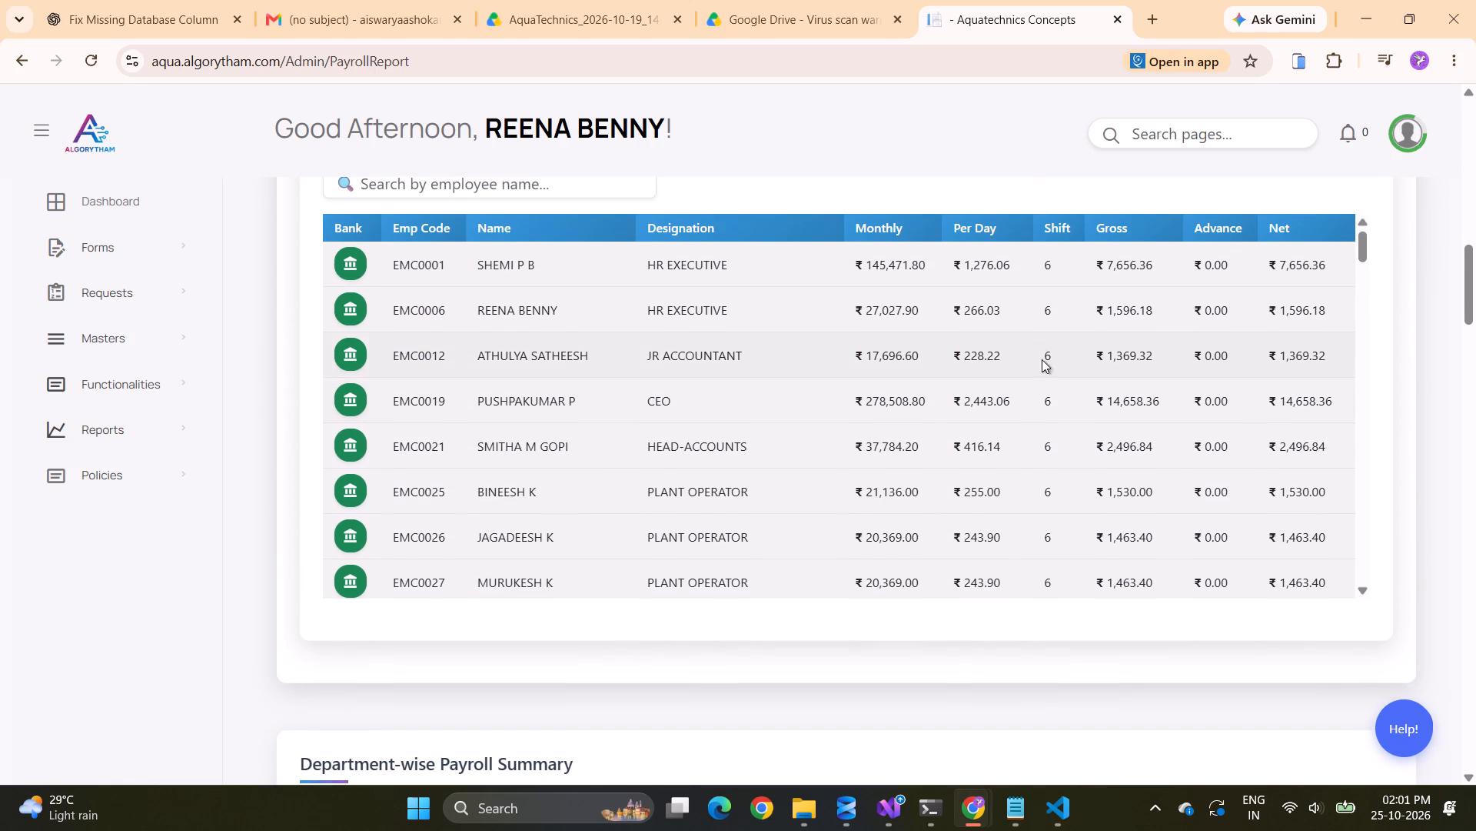
pyautogui.scroll(-11, 1047, 385)
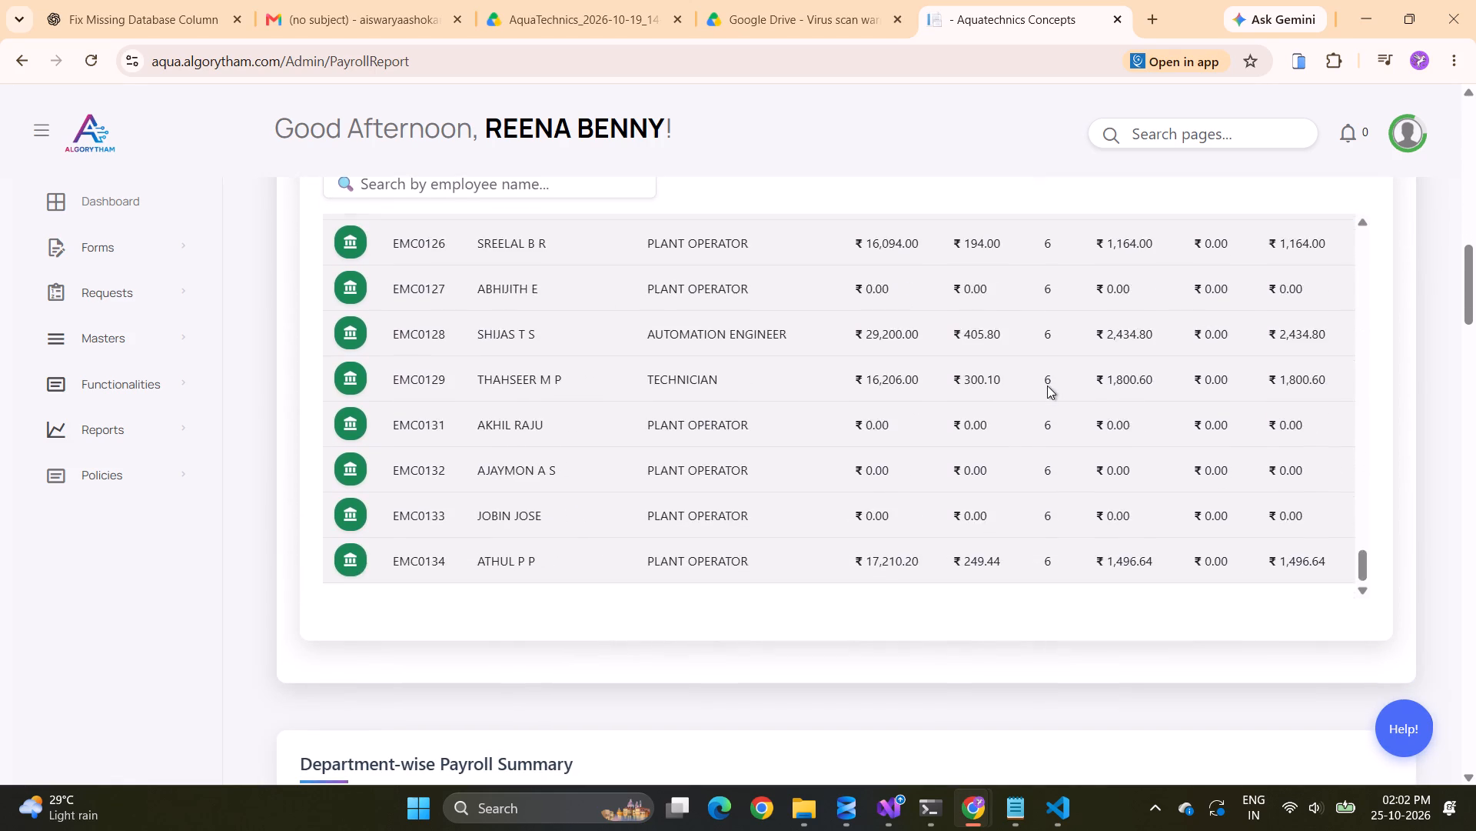
pyautogui.scroll(-4, 1047, 385)
pyautogui.scroll(6, 1047, 385)
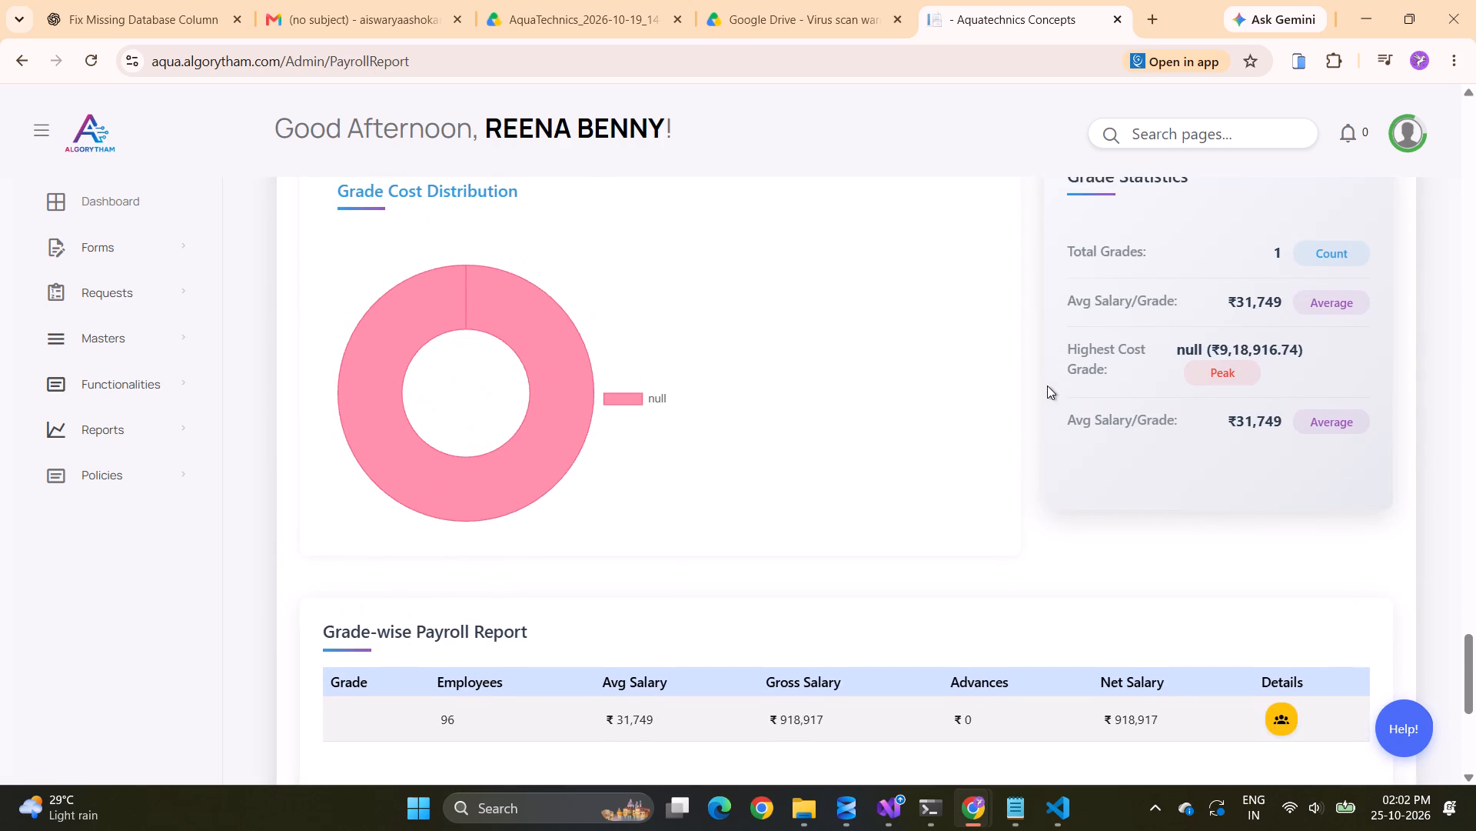
pyautogui.scroll(1, 1047, 385)
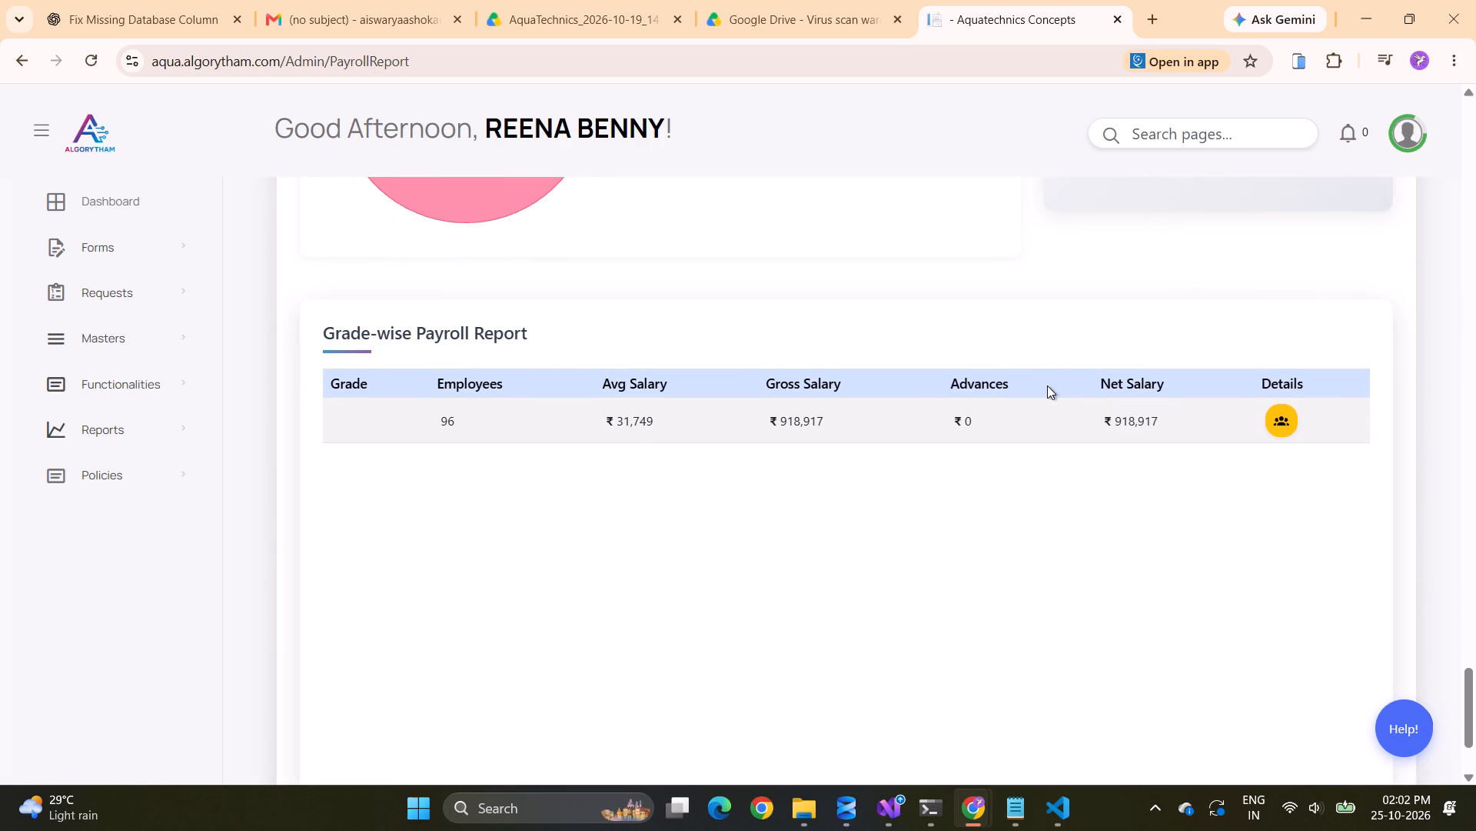
pyautogui.scroll(9, 1047, 385)
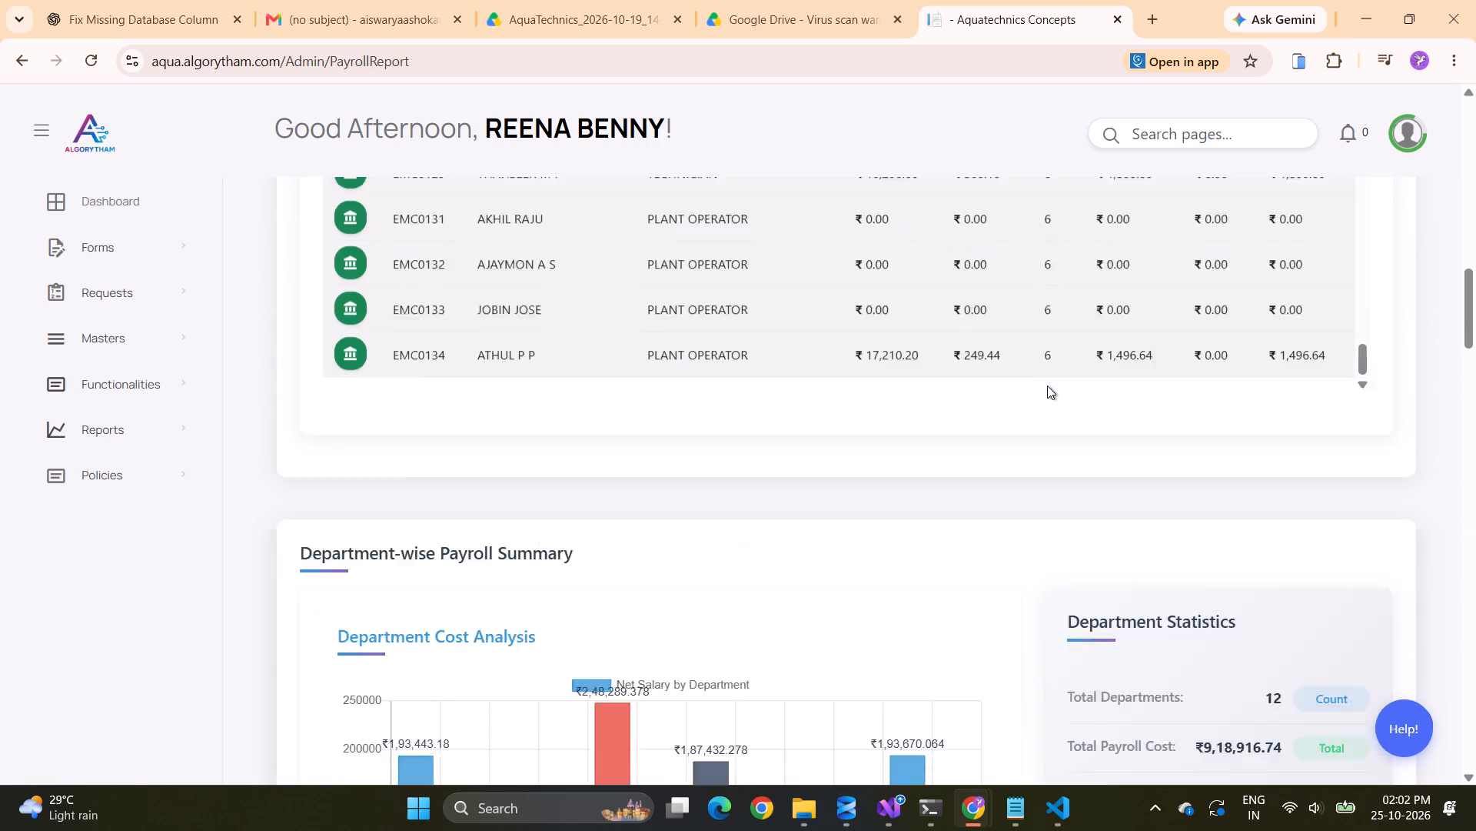
pyautogui.scroll(8, 1047, 385)
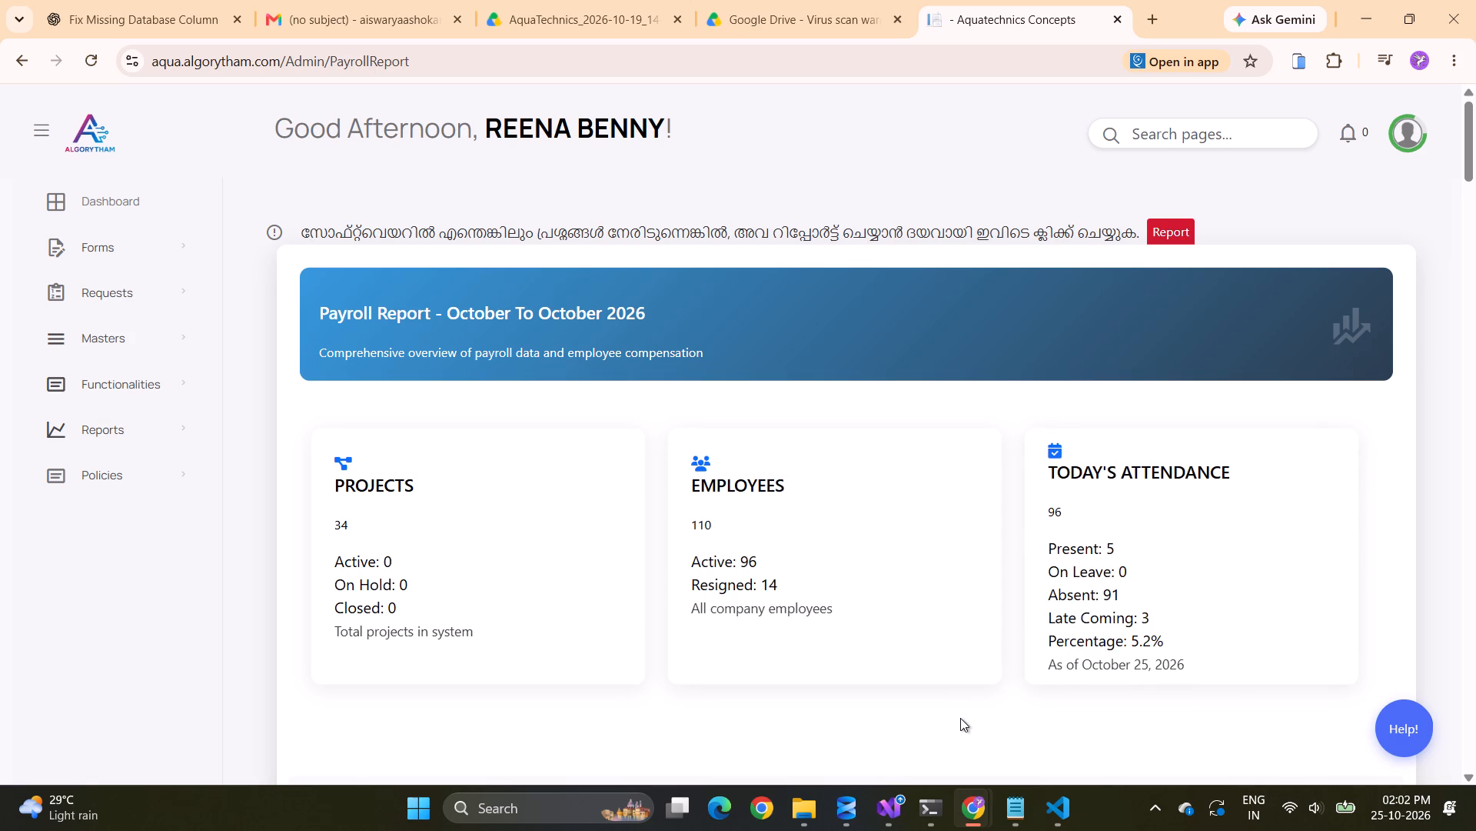
# Examine the Payroll Report's department-wise payroll, employee overtime and grade-wise sections.
pyautogui.scroll(-15, 960, 718)
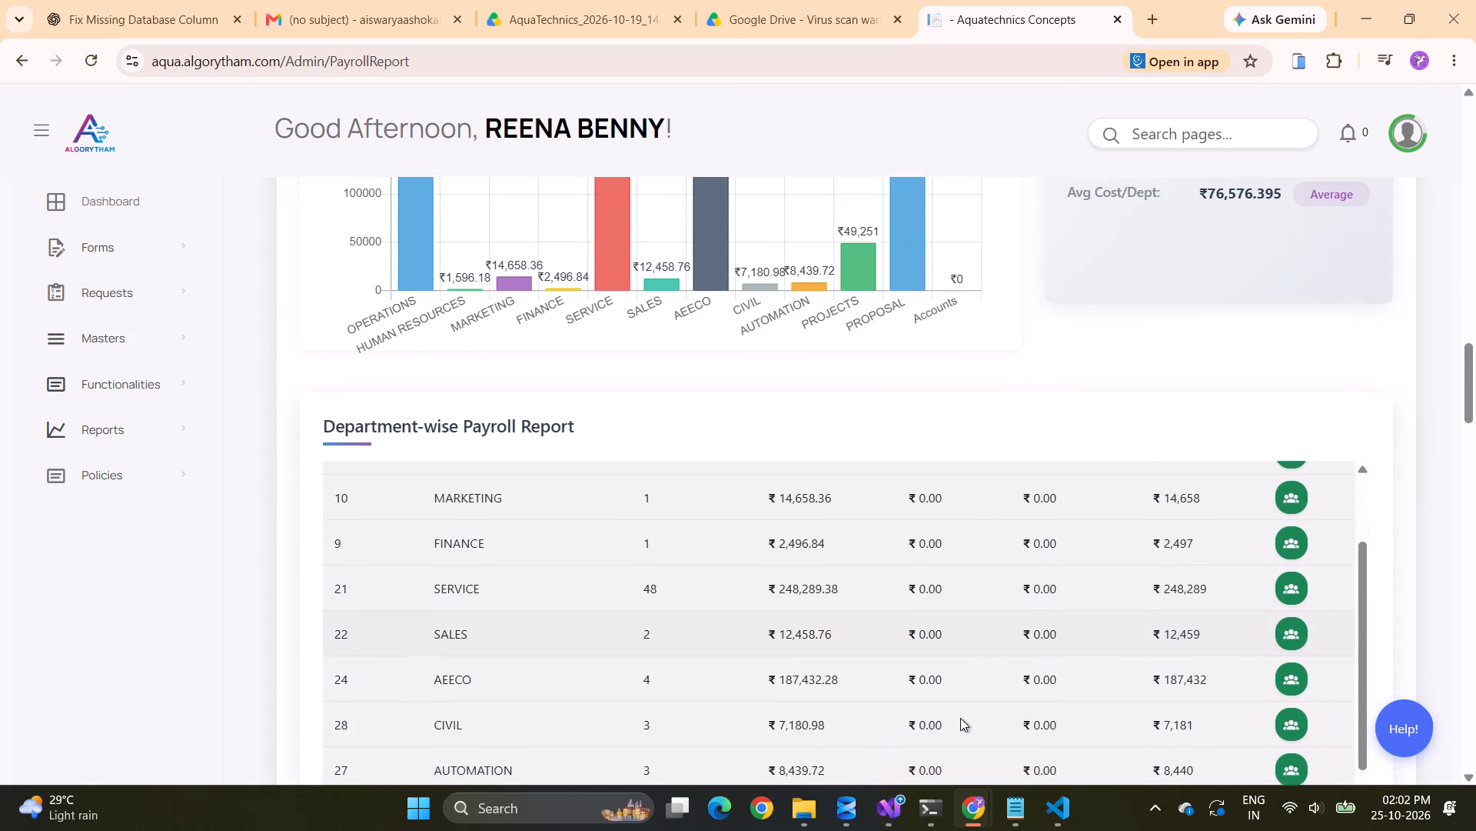
pyautogui.scroll(-11, 960, 718)
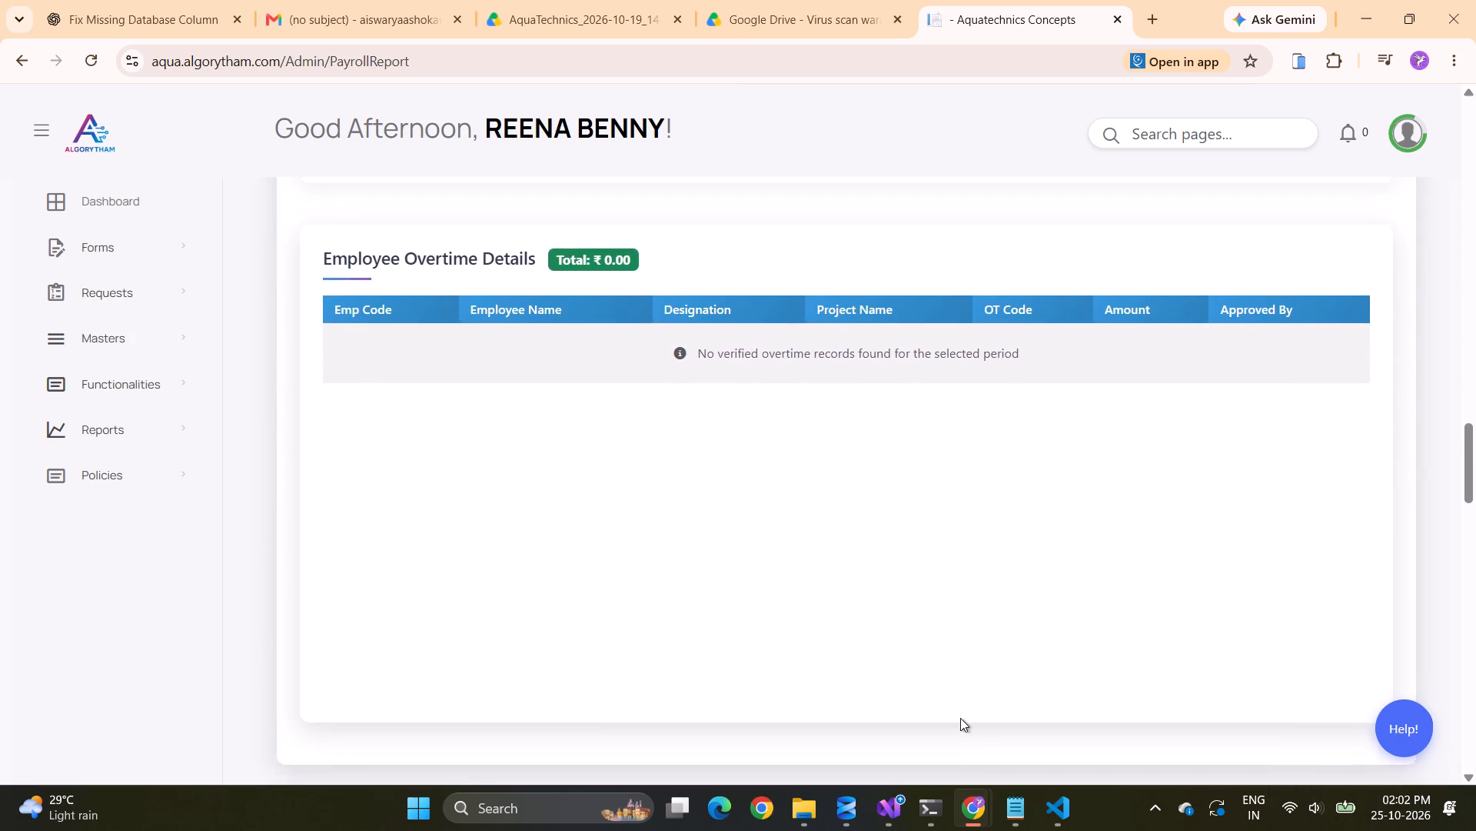
pyautogui.scroll(-8, 960, 718)
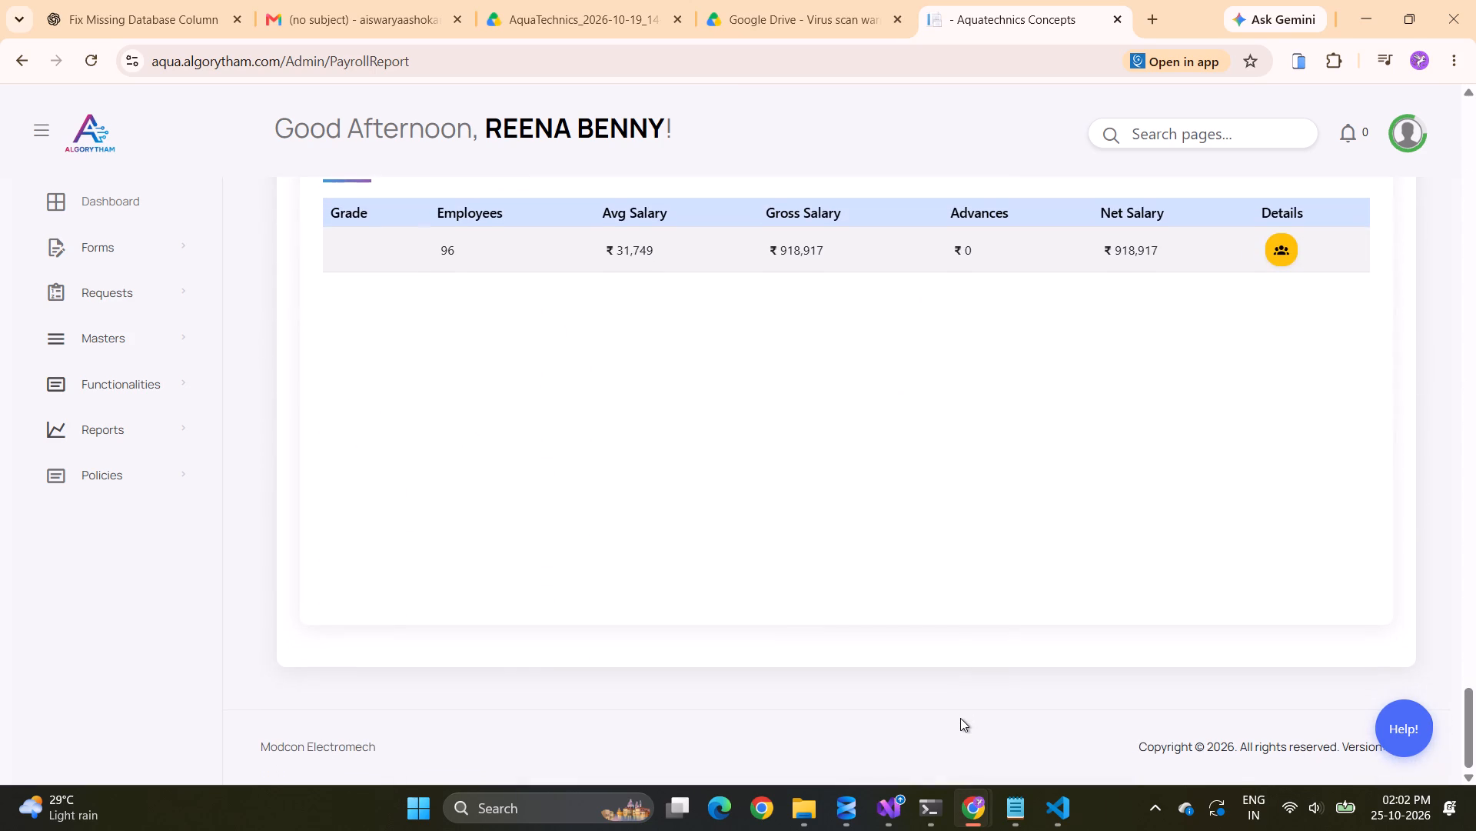
pyautogui.scroll(-2, 960, 718)
pyautogui.scroll(5, 960, 718)
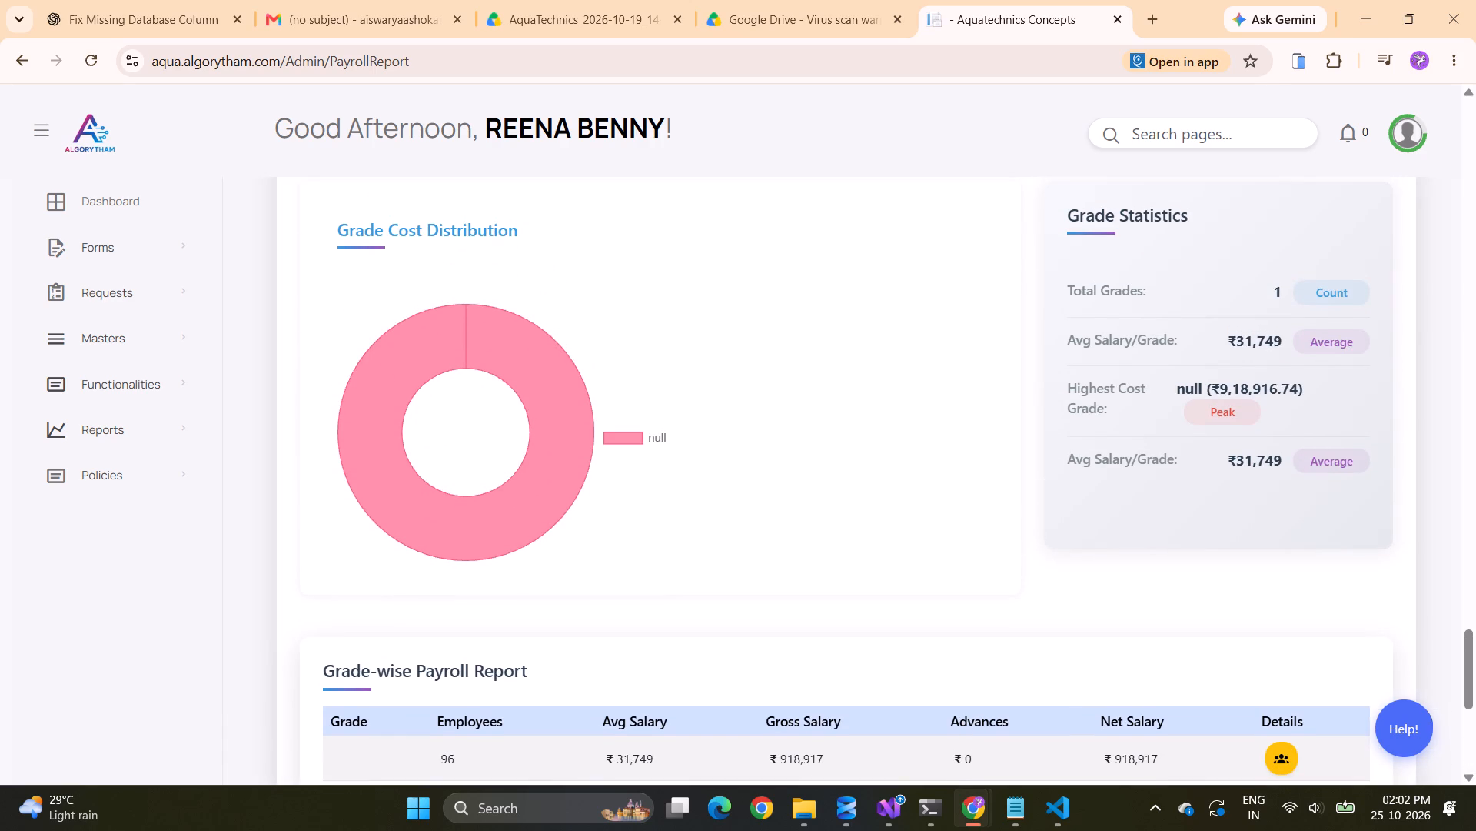
pyautogui.scroll(15, 960, 718)
# Start switching to another open Chrome window.
pyautogui.click(985, 819)
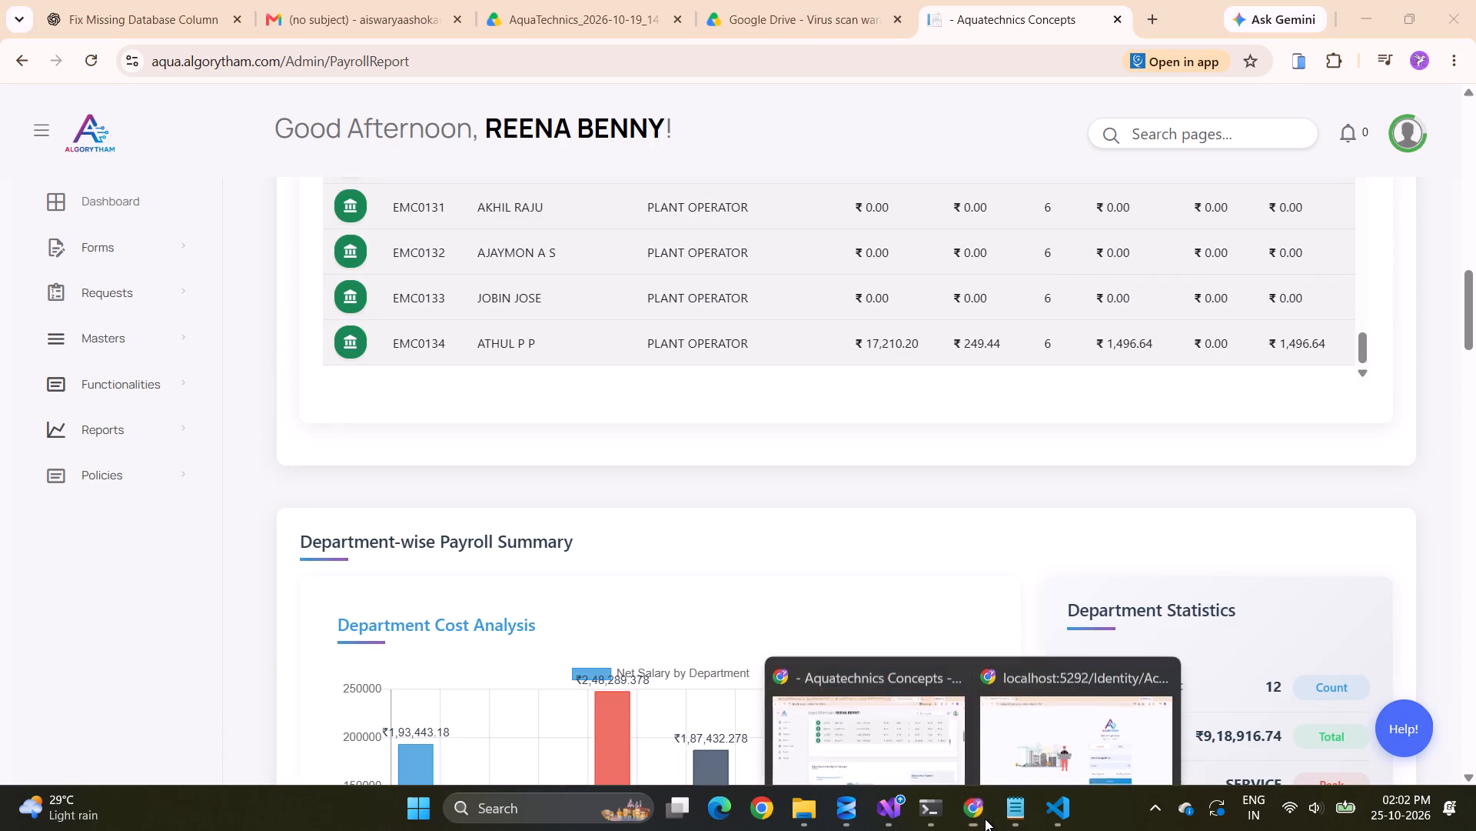